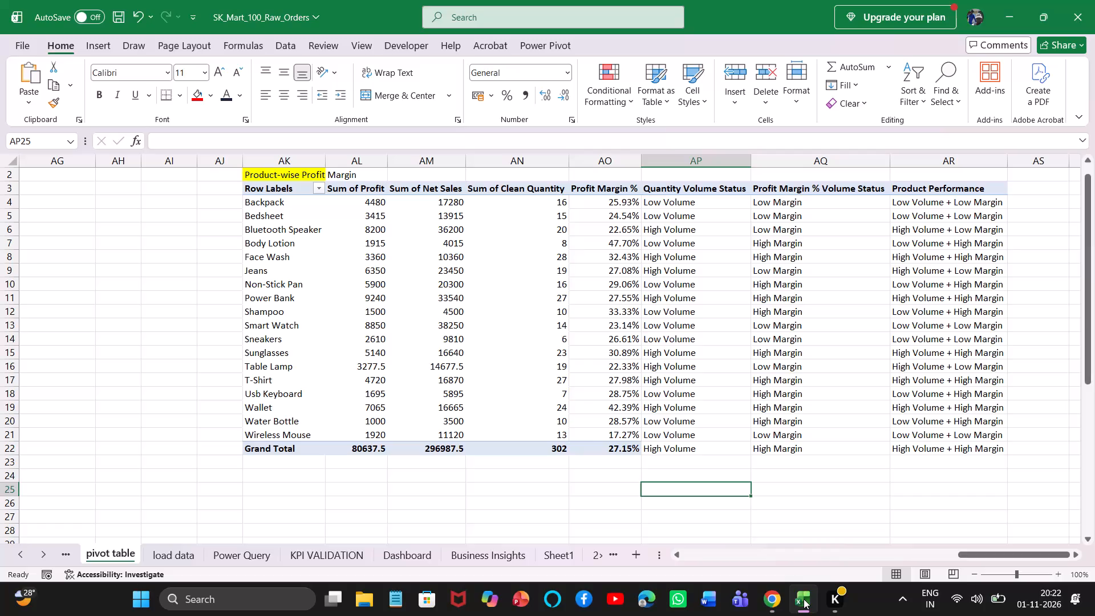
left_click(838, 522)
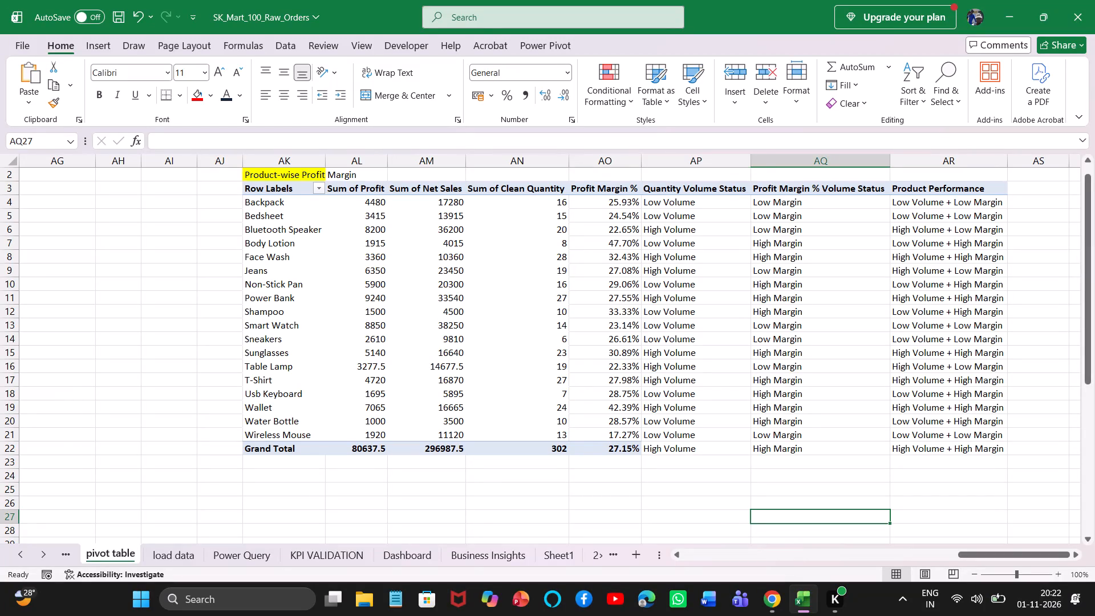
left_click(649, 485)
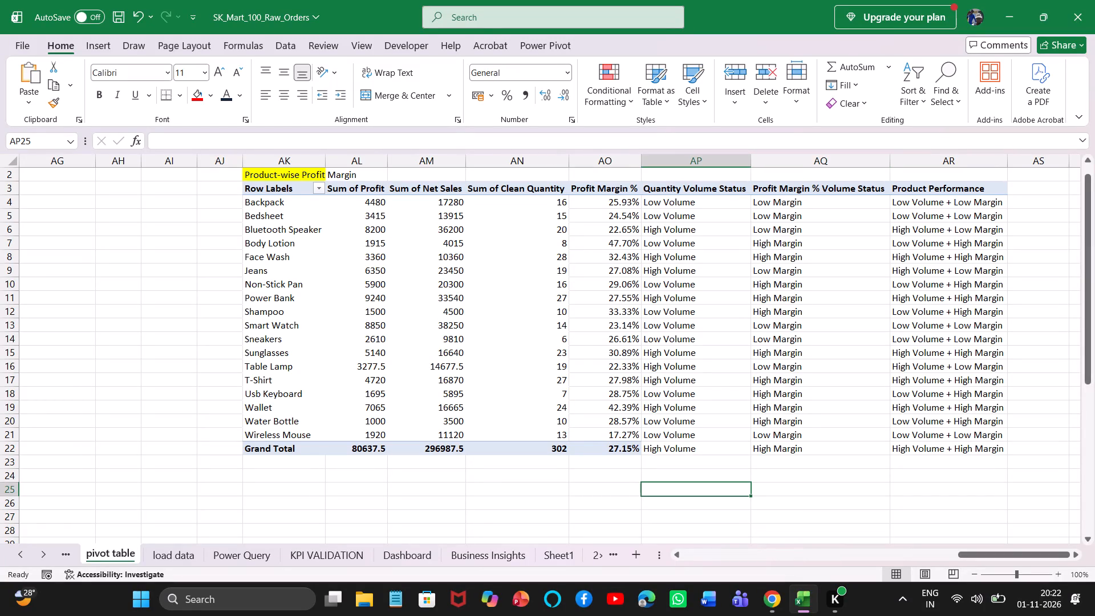
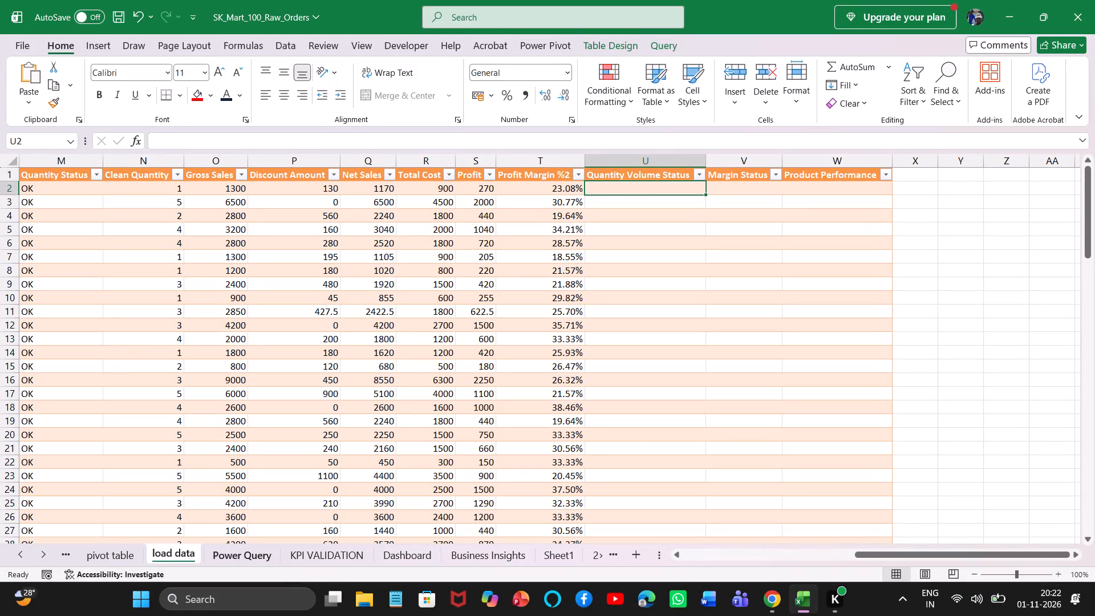
Examine the Quantity Volume Status formula for Backpack in the product-wise profit margin table and the management-level decision notes in Sheet1.
left_click(114, 556)
left_click(704, 205)
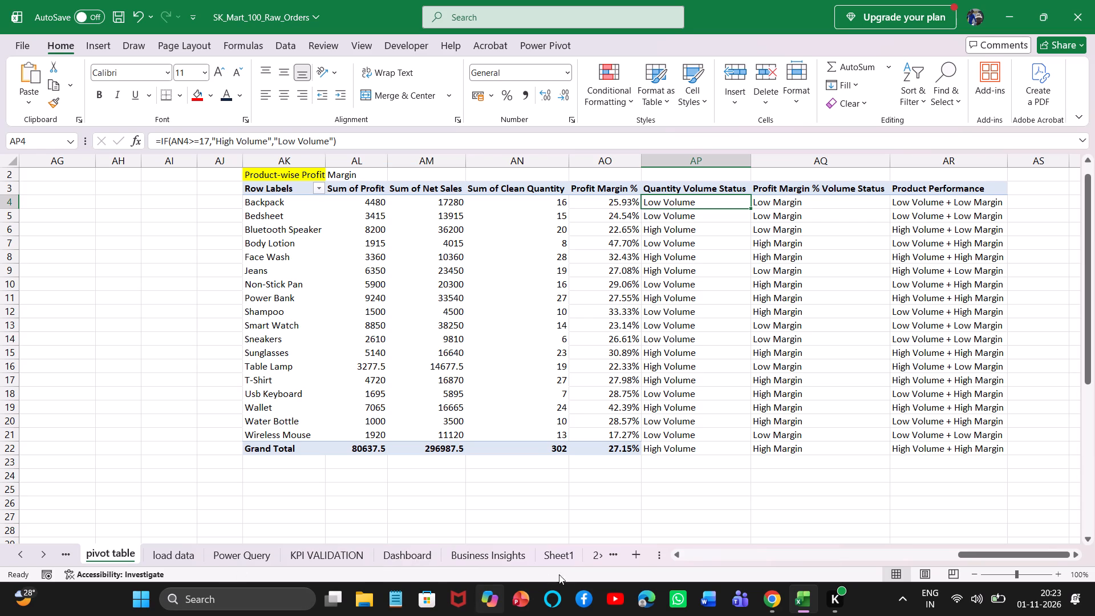
left_click(561, 557)
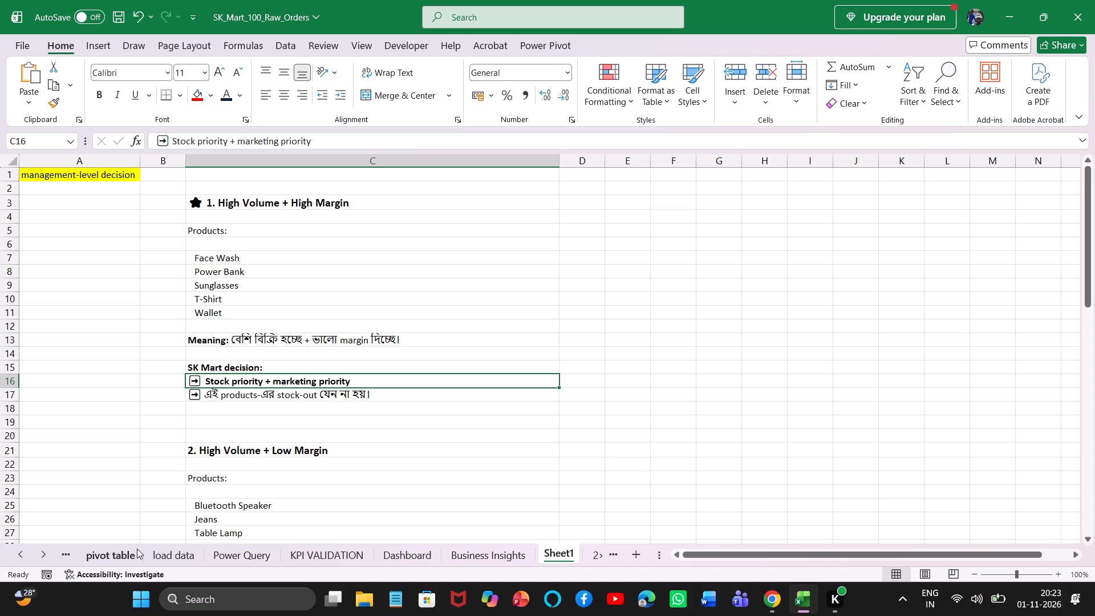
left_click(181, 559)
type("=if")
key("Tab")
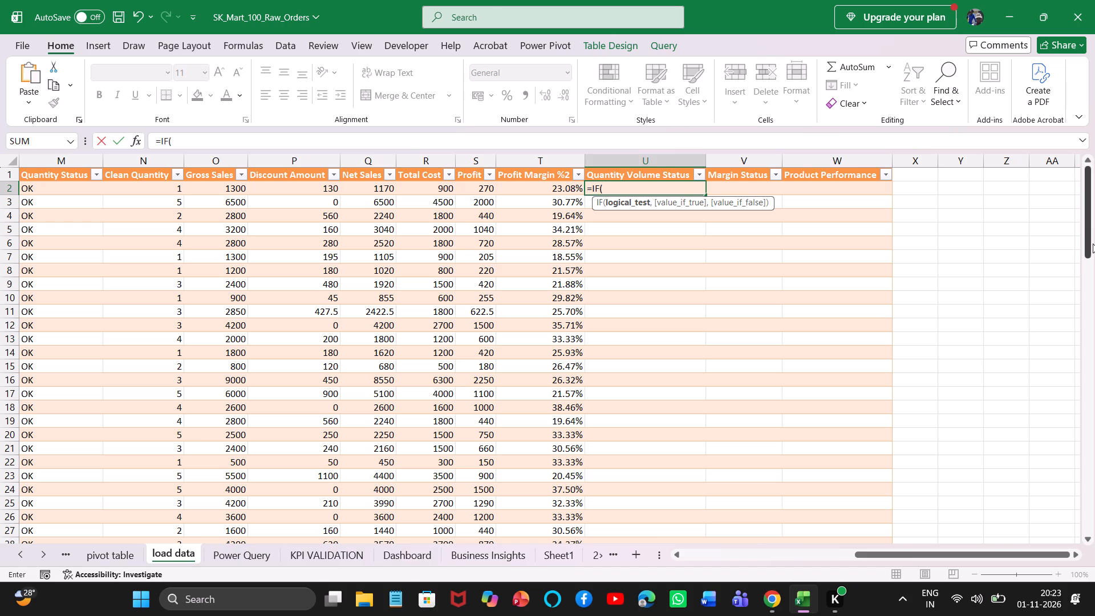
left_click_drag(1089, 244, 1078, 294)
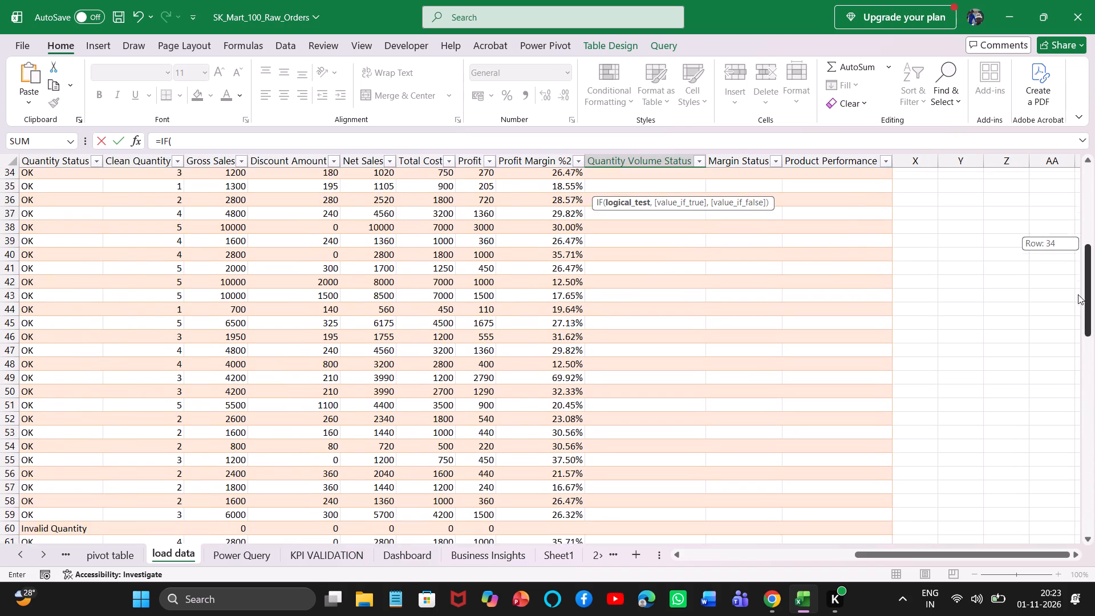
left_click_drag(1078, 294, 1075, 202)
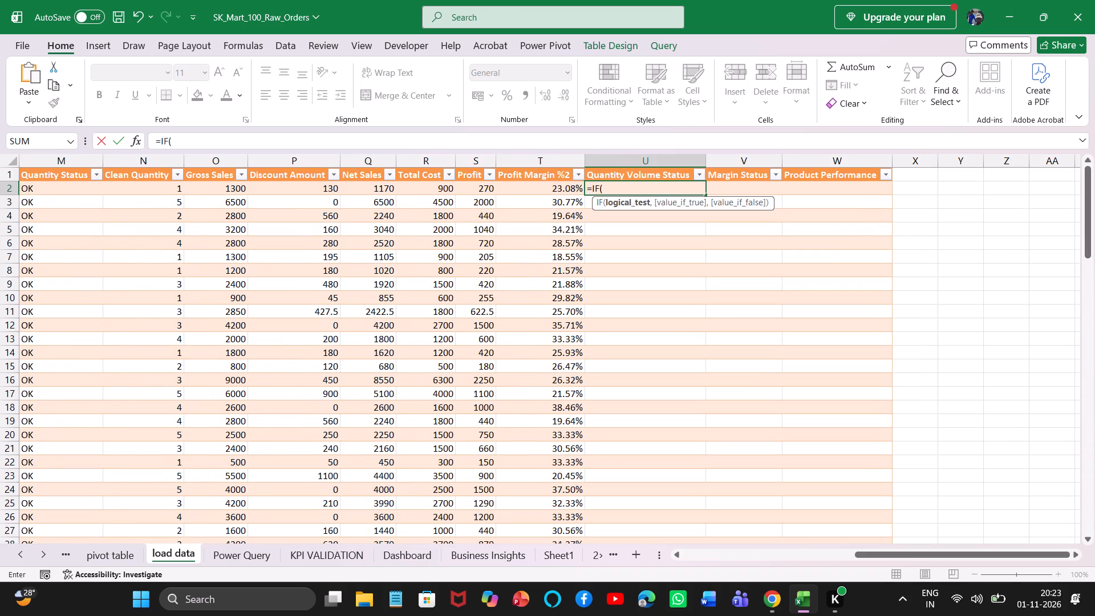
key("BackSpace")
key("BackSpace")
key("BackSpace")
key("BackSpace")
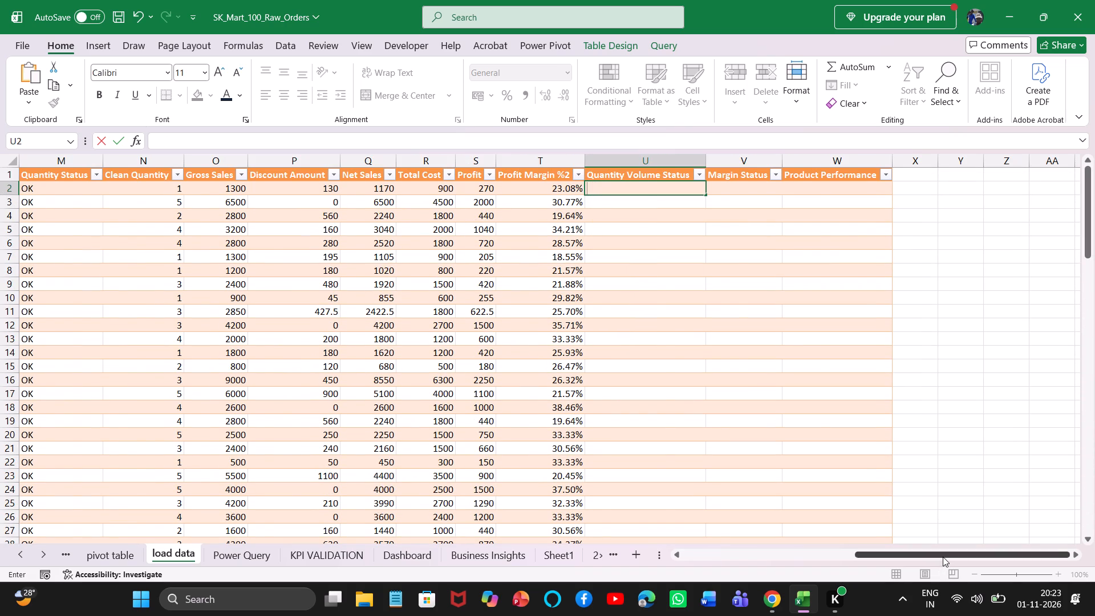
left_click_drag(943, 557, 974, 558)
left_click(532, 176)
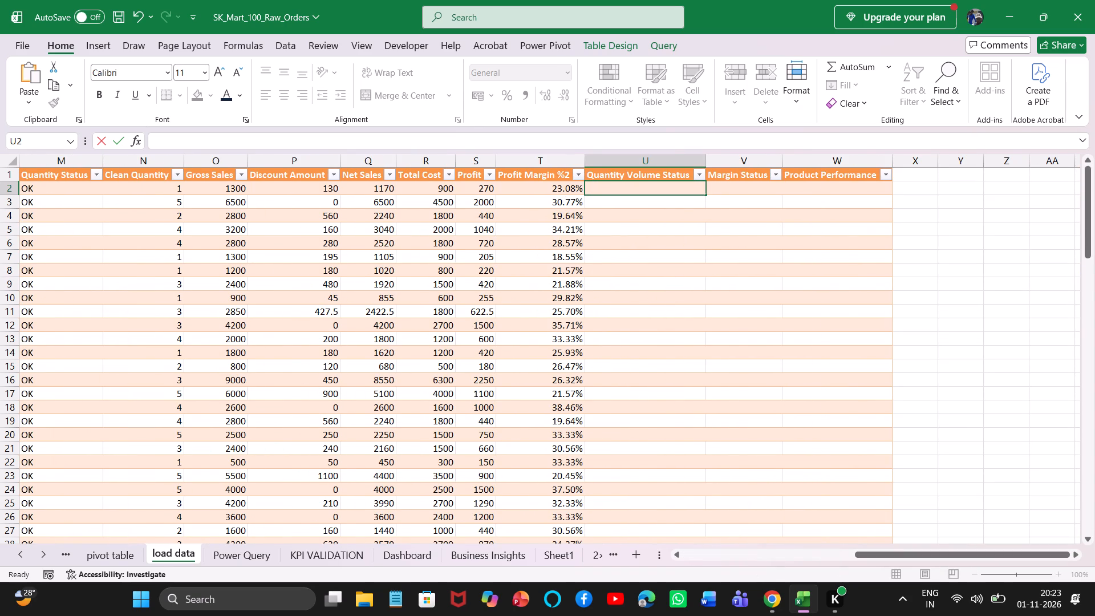
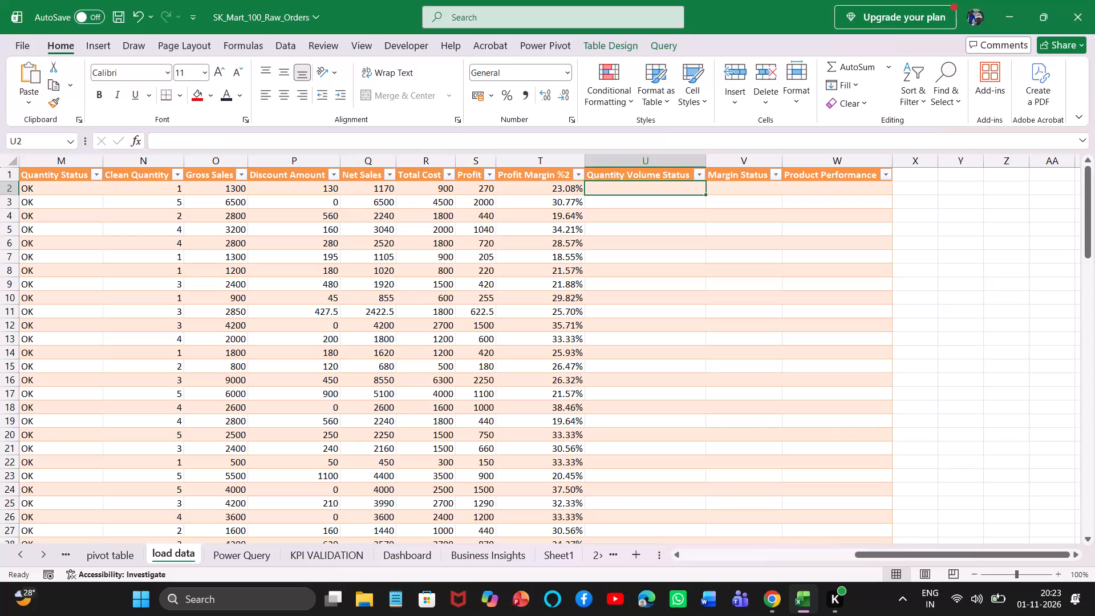
Inspect the Profit Margin %2 formula for the first order in the load data table.
left_click(569, 191)
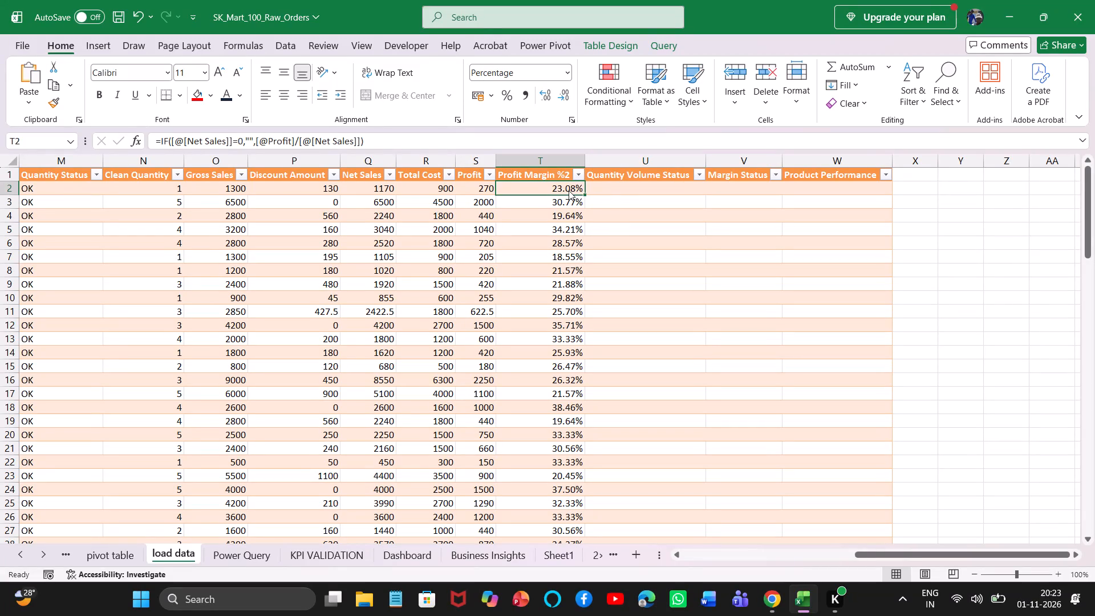
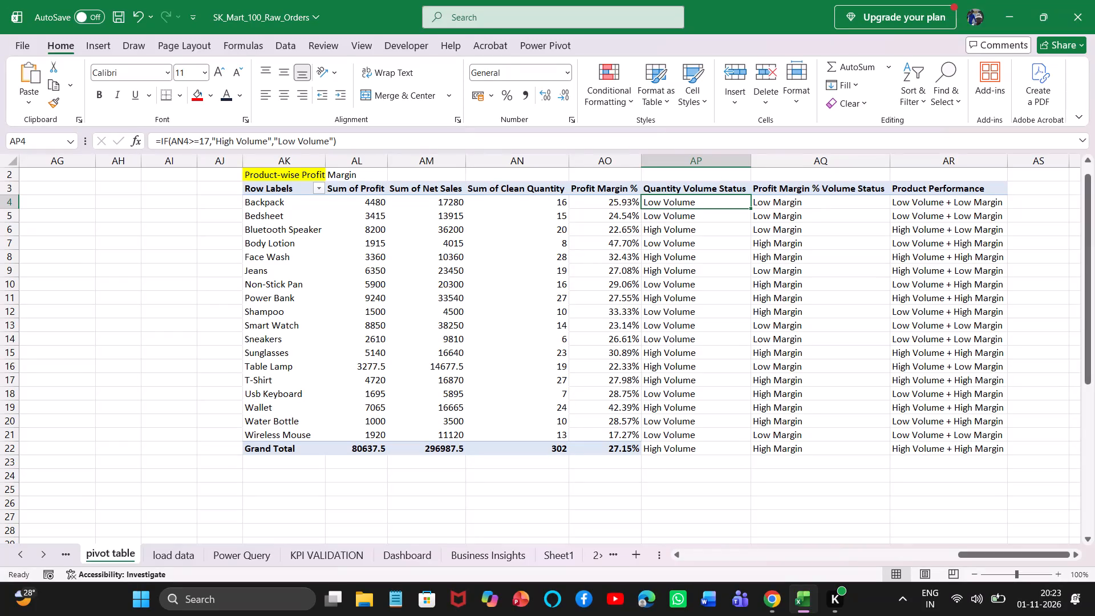
Inspect the Profit Margin % formula for Backpack in the product-wise profit margin table on the pivot table sheet.
left_click(611, 205)
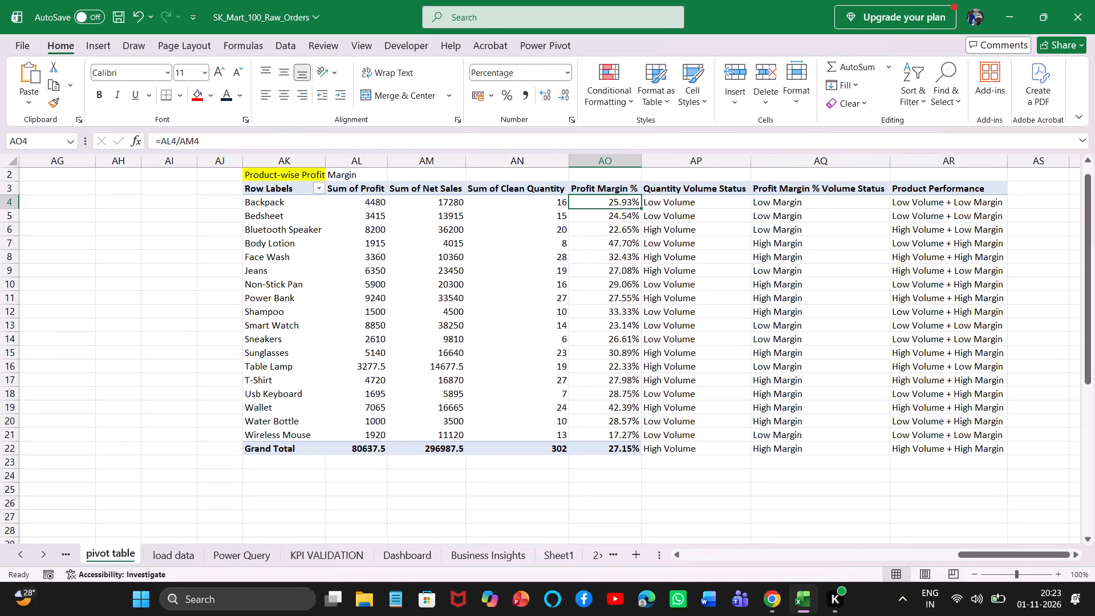
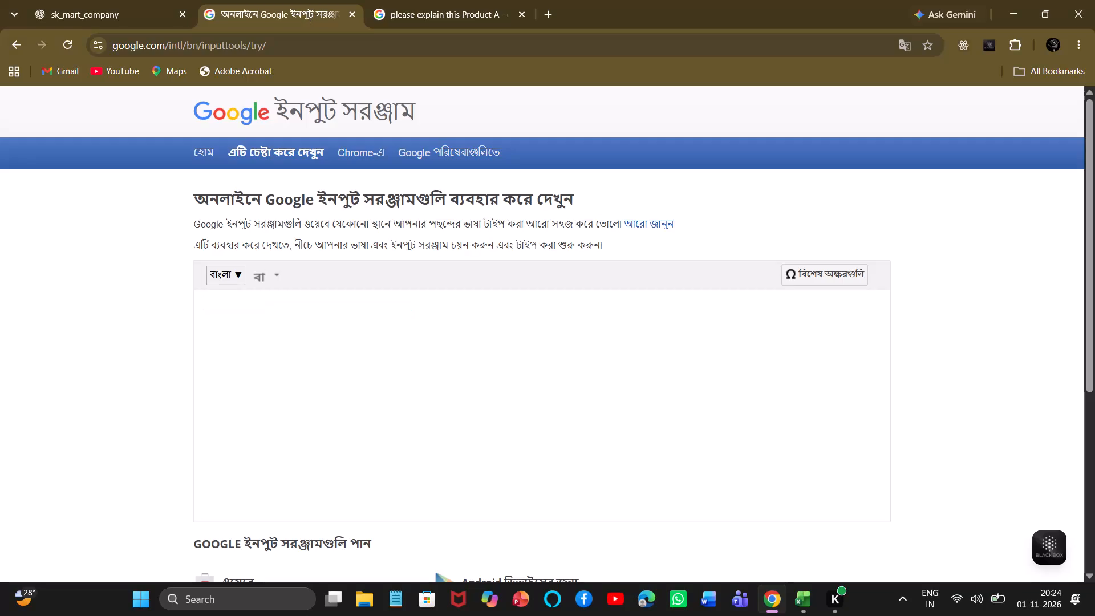
Write "pivot table তে সব group data ছিল" in the Bengali transliteration text box.
type("pivot6table6")
type("te")
key("Return")
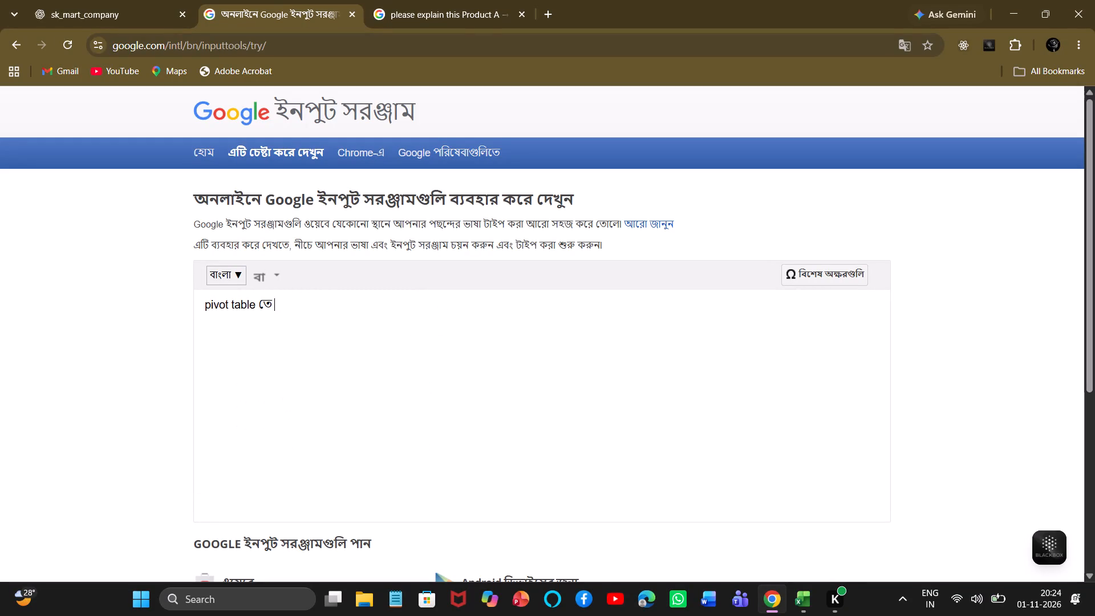
key("s")
key("o")
key("BackSpace")
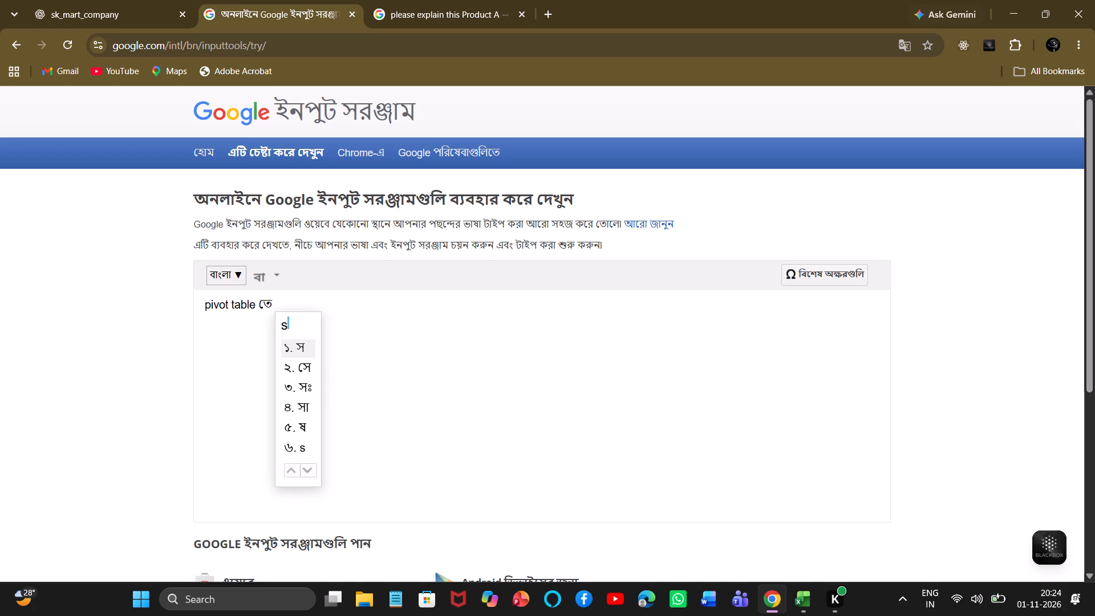
key("BackSpace")
type("shob")
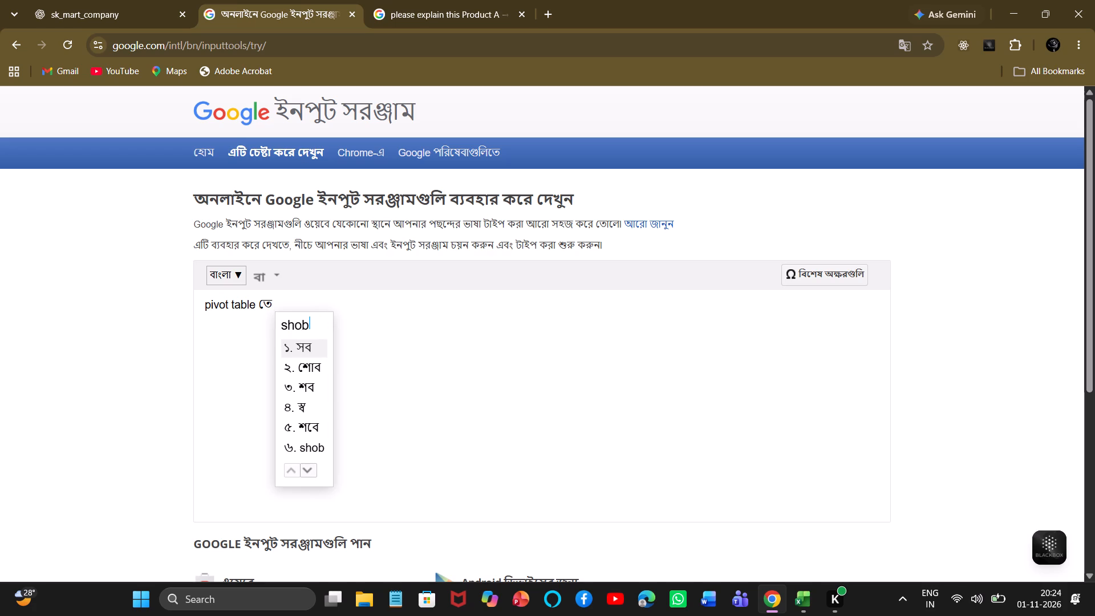
key("Return")
type("group6ad")
key("BackSpace")
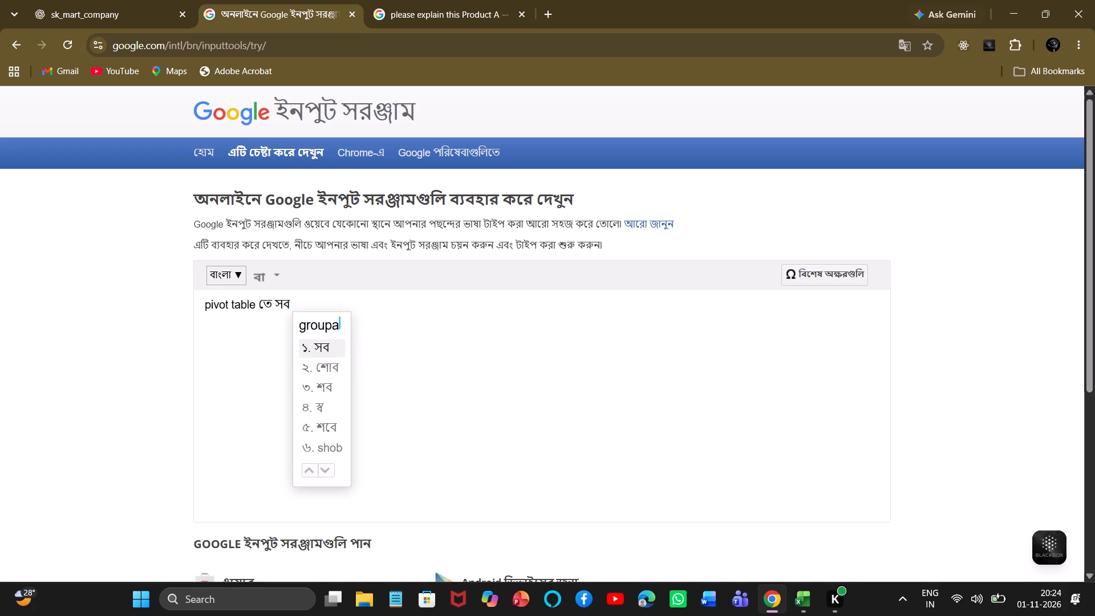
key("BackSpace")
key("6")
key("6")
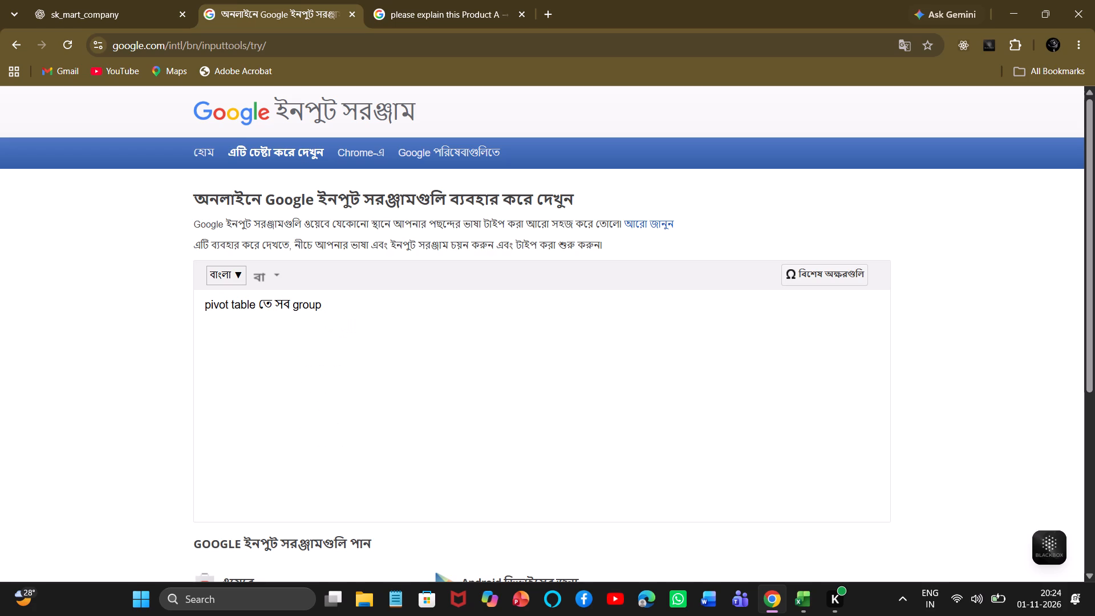
type("dataaa")
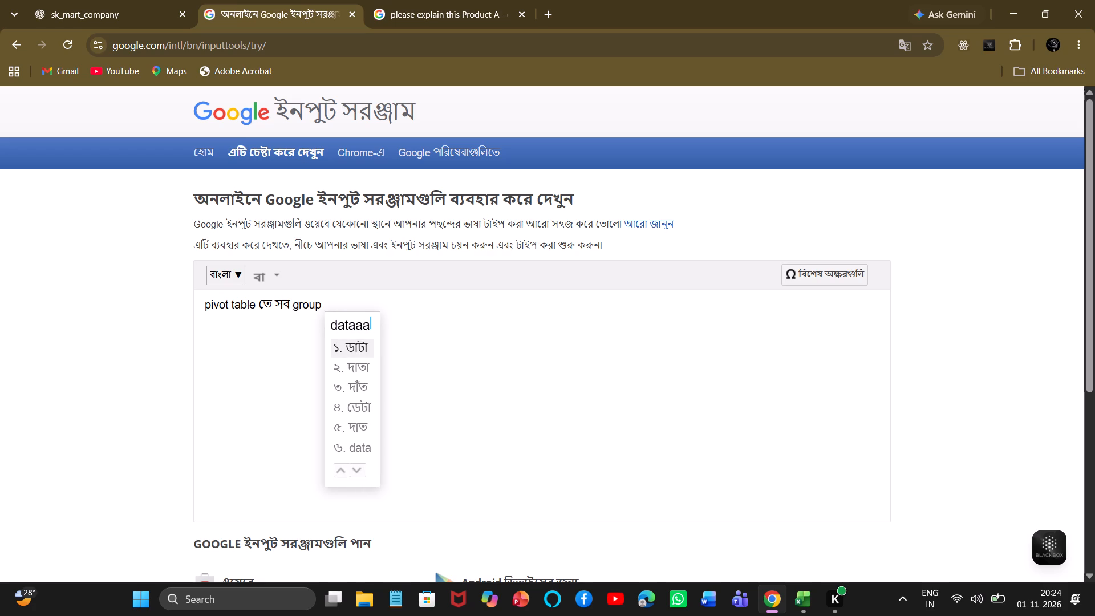
key("BackSpace")
key("BackSpace")
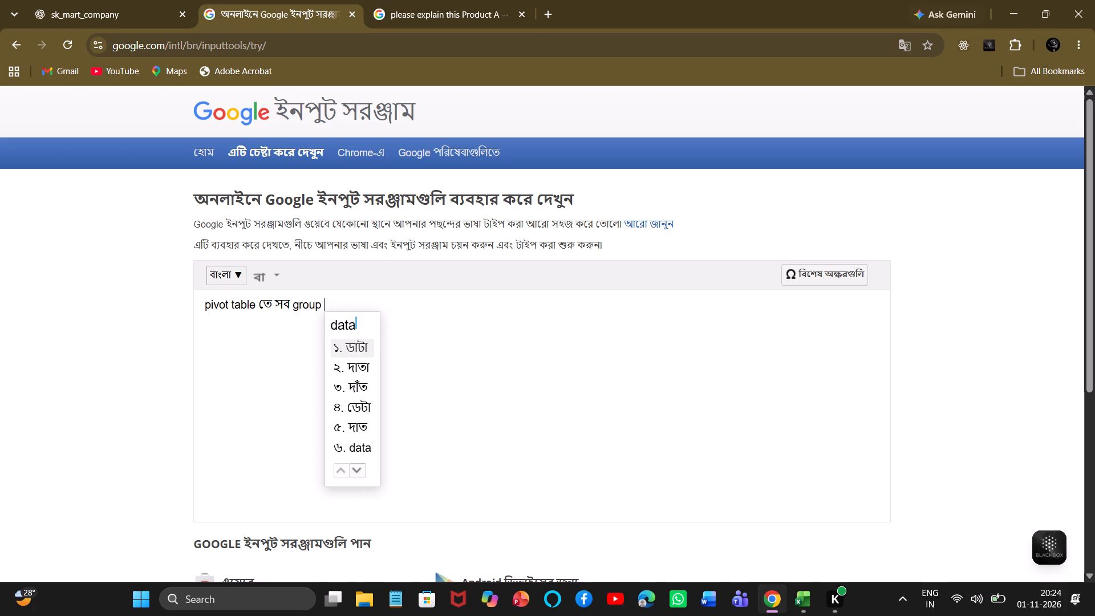
type("6chilo")
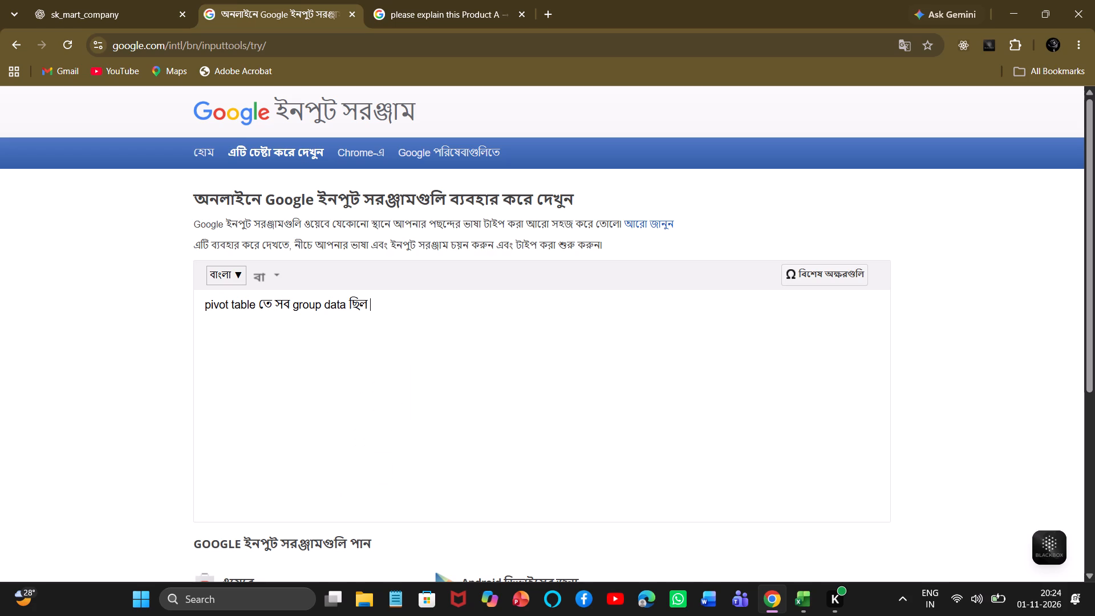
key("Return")
Continue the sentence with "তাই সেটার basis আমরা calculate করেছিলাম like".
type("tai")
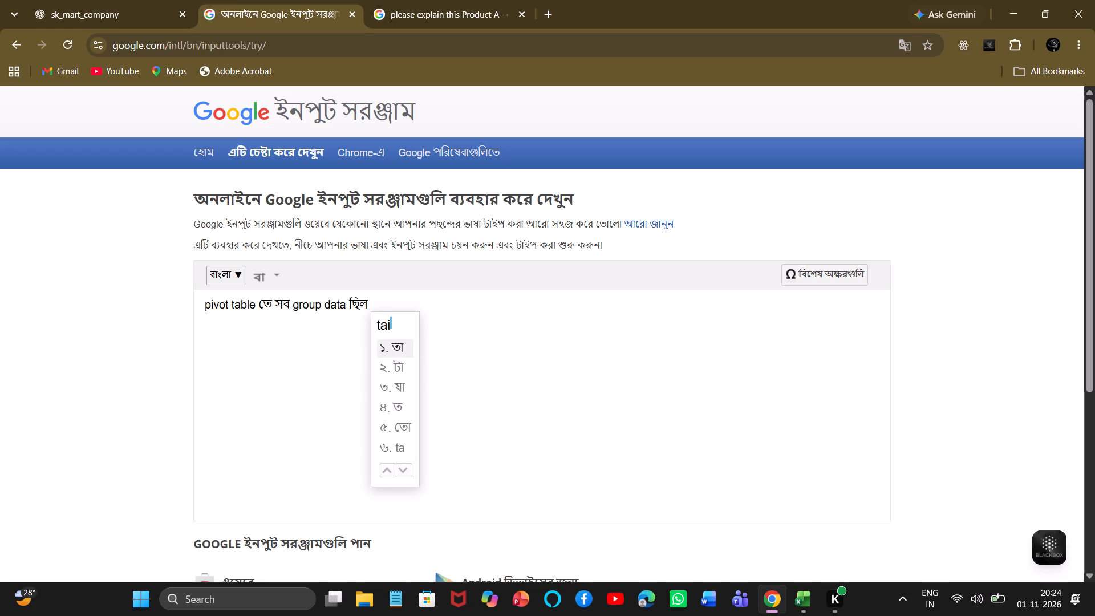
key("Return")
type("setar")
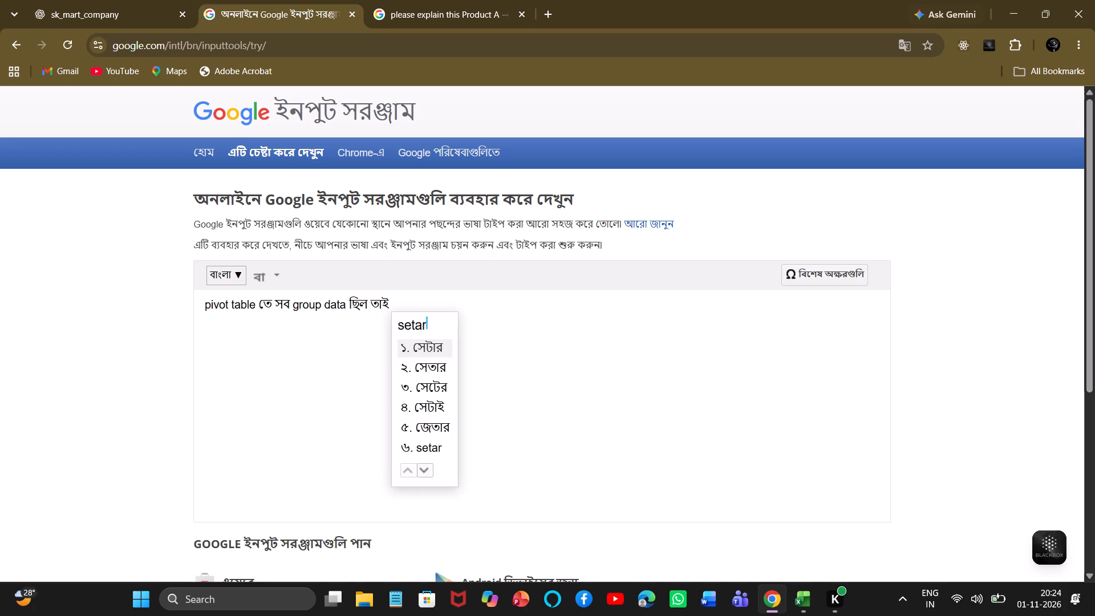
key("Return")
type("basis")
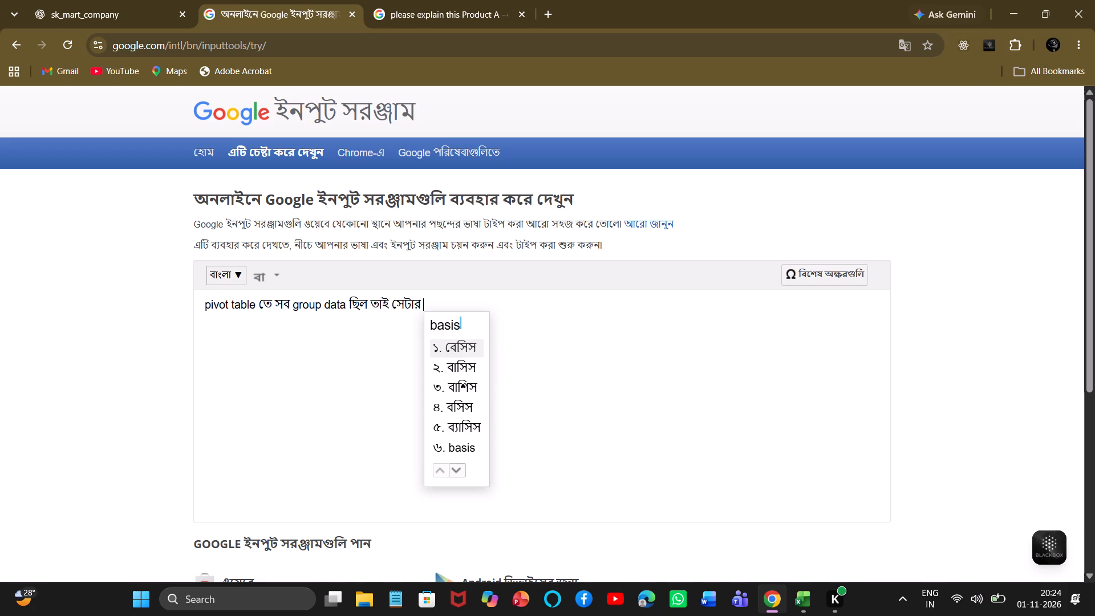
type("6amara")
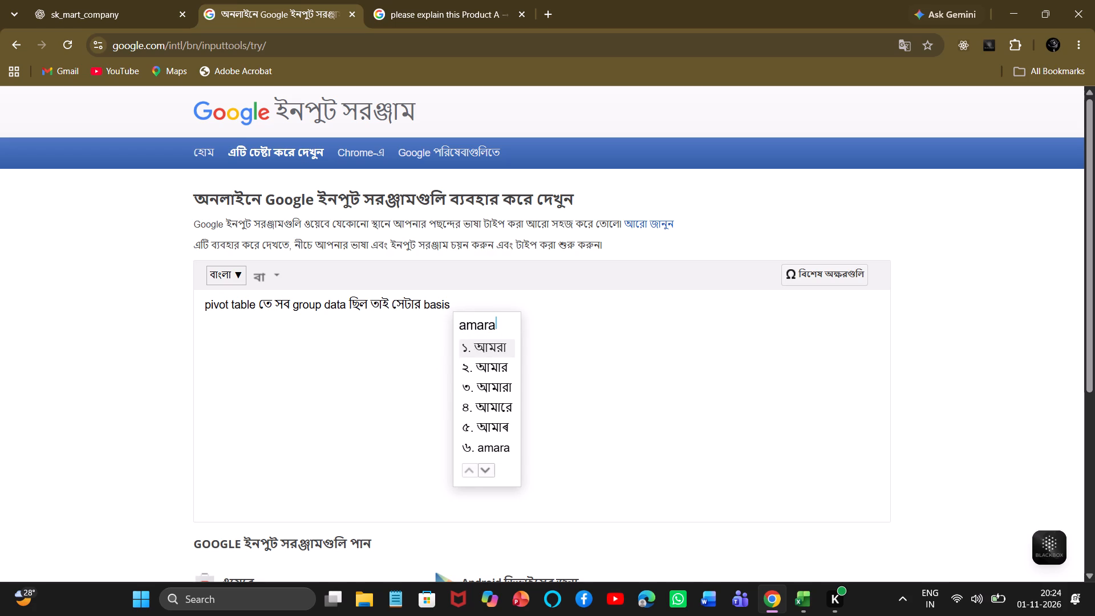
key("Return")
type("calculate6")
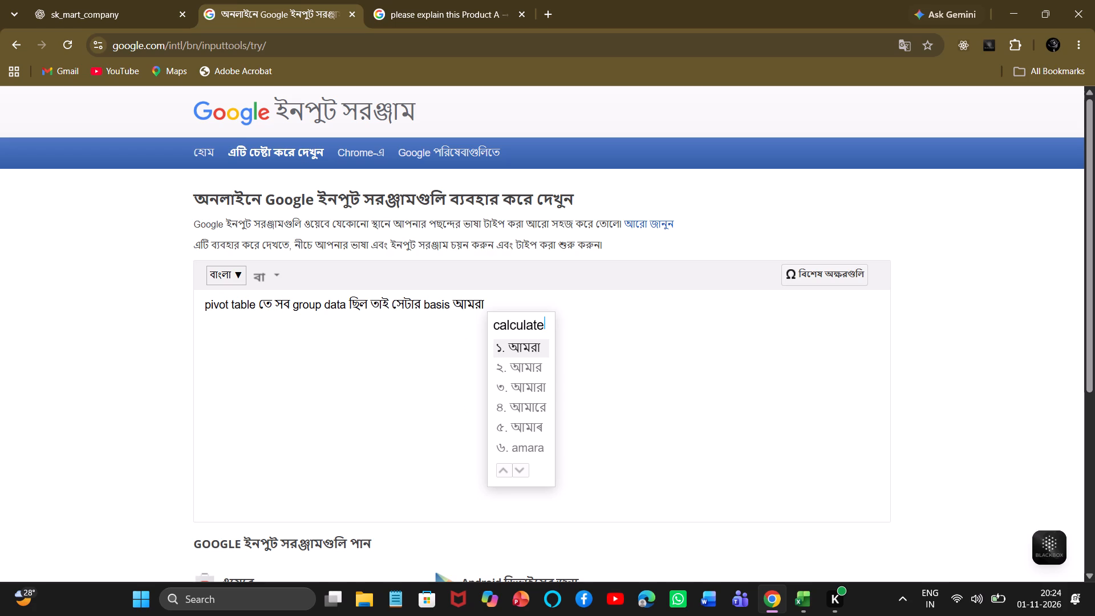
type("6kore")
type("chilam")
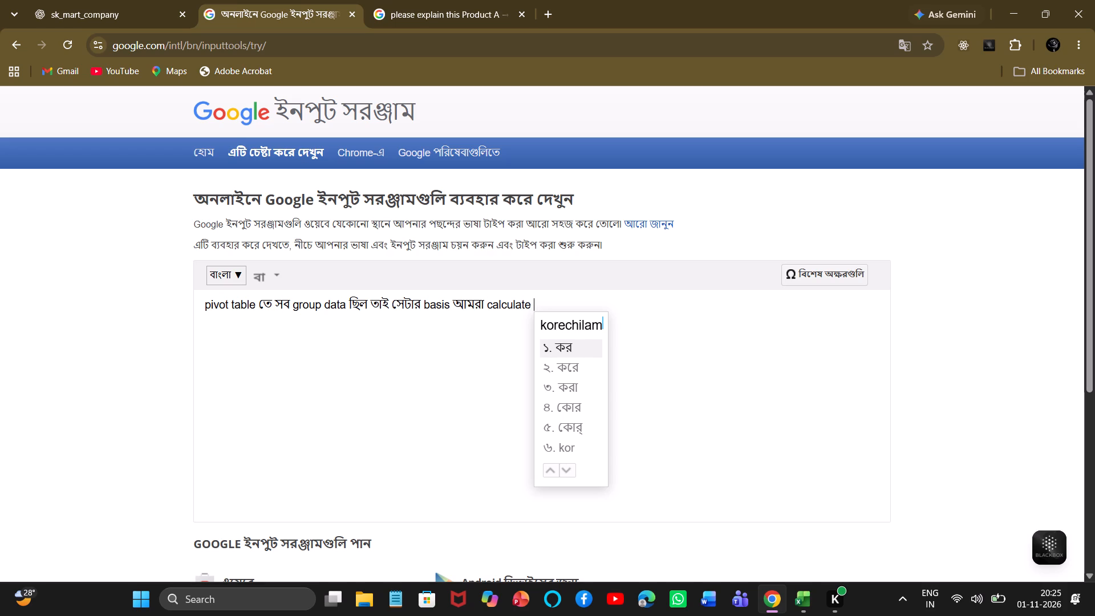
key("Return")
type("like")
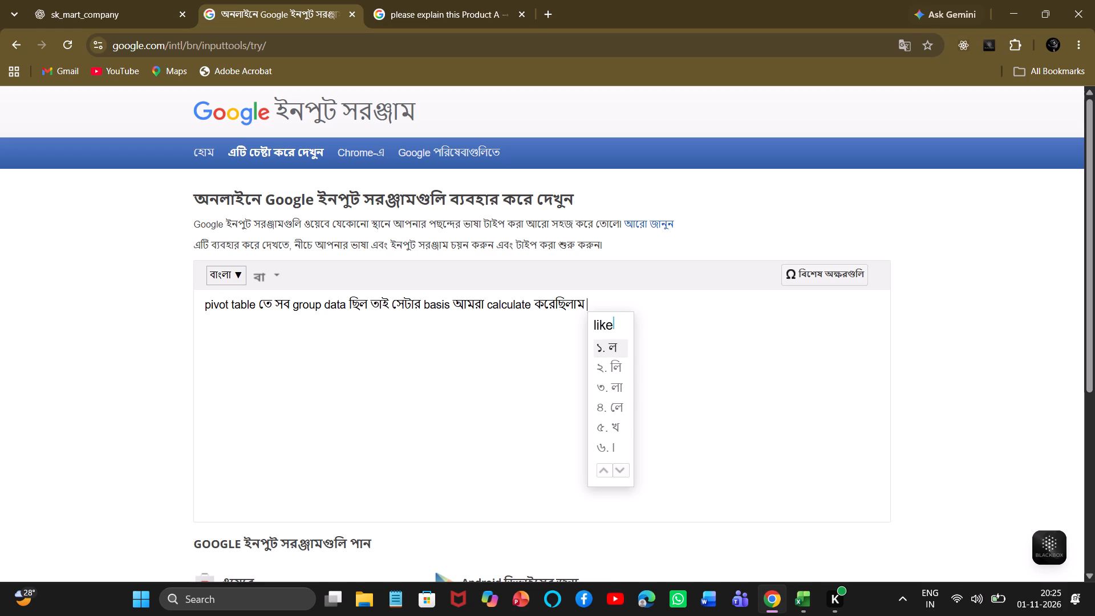
key("6")
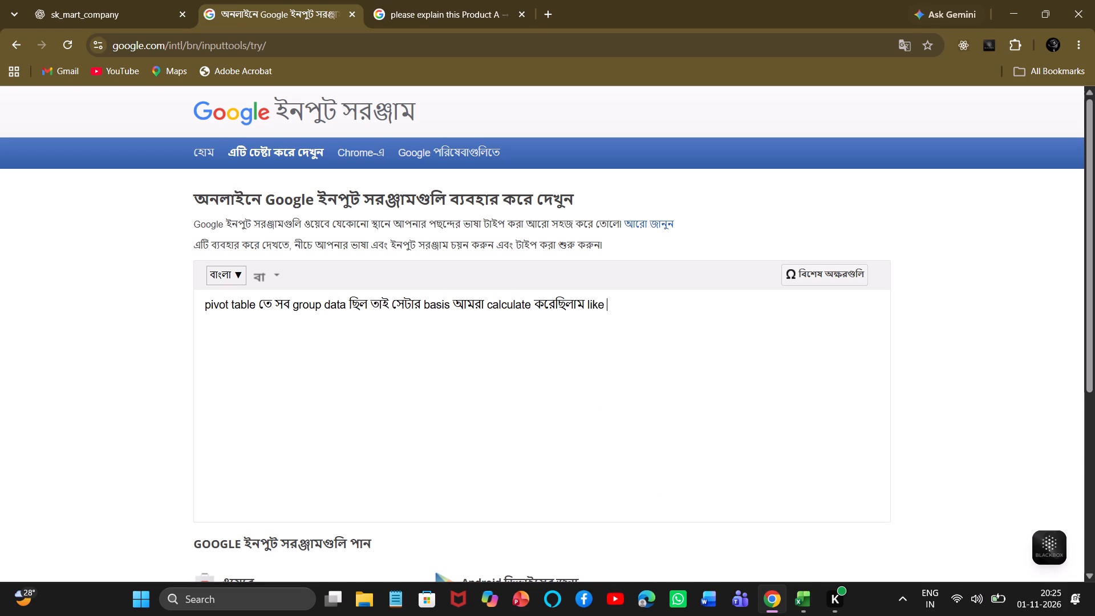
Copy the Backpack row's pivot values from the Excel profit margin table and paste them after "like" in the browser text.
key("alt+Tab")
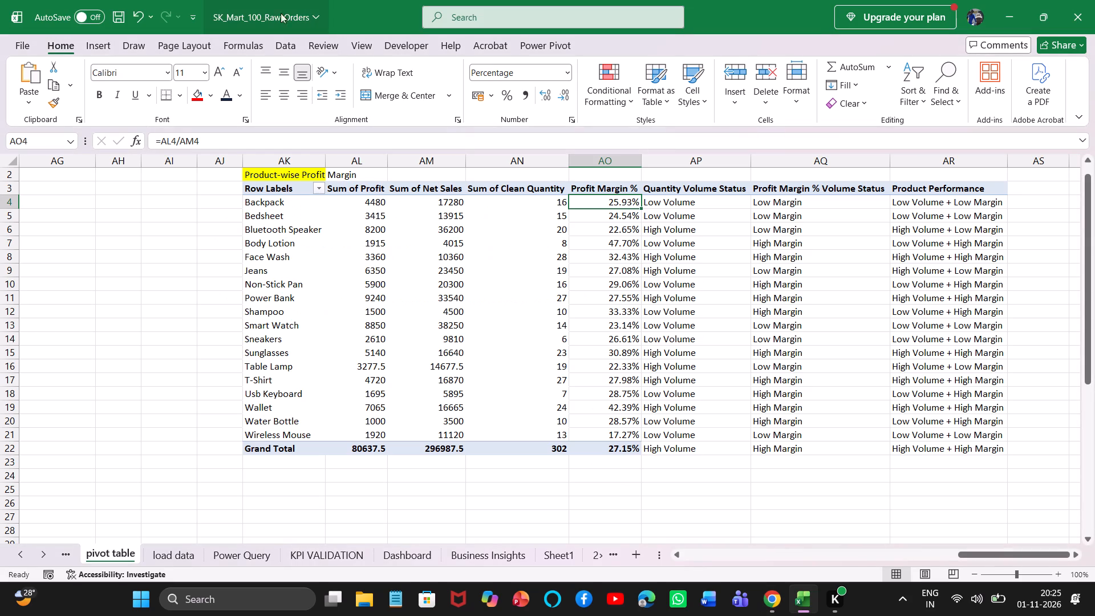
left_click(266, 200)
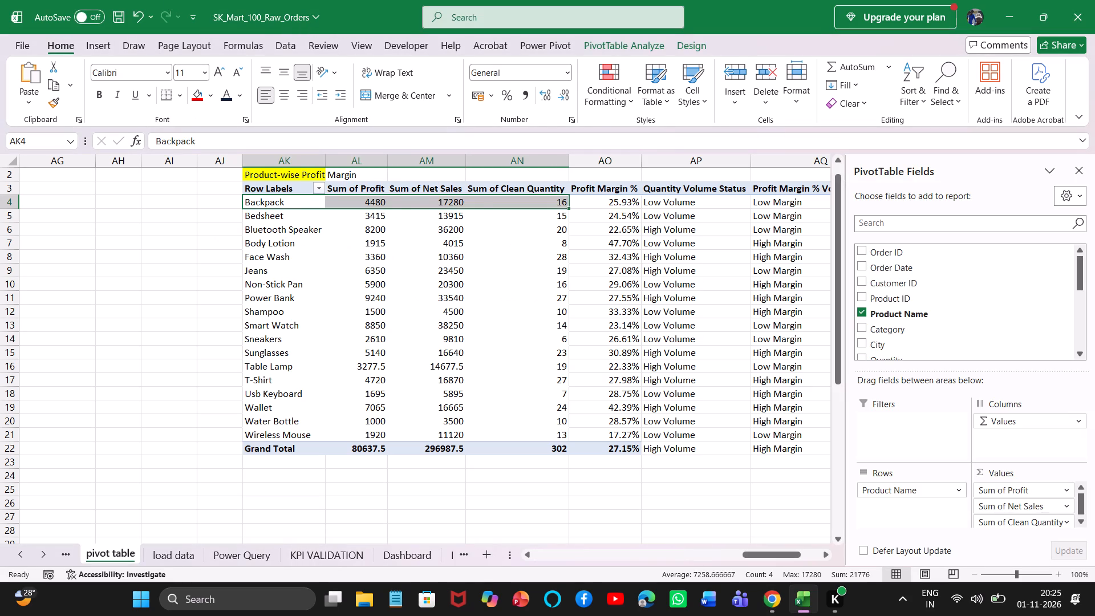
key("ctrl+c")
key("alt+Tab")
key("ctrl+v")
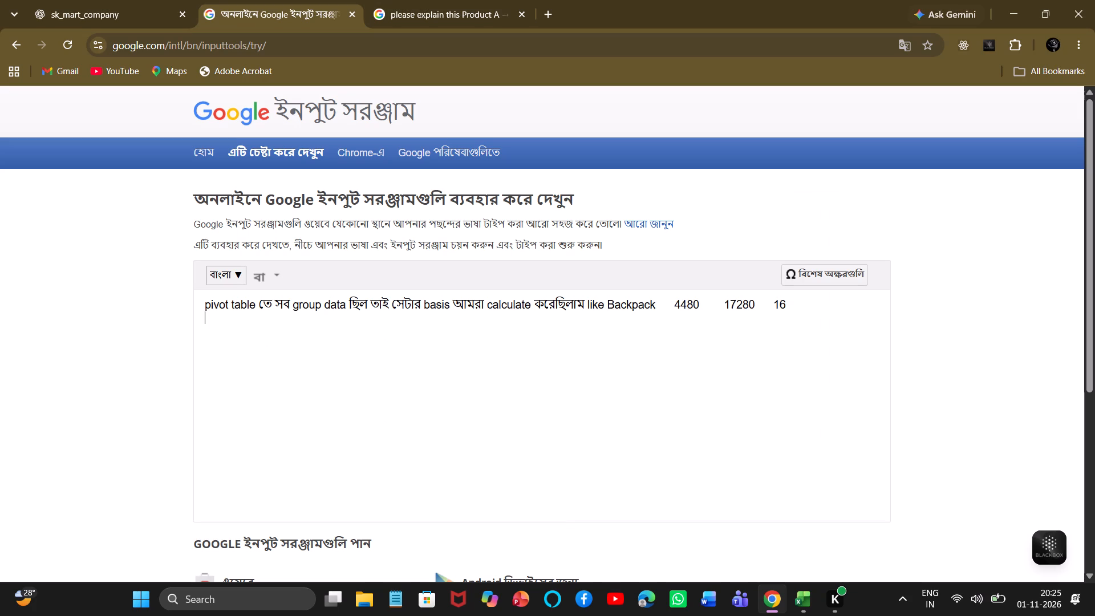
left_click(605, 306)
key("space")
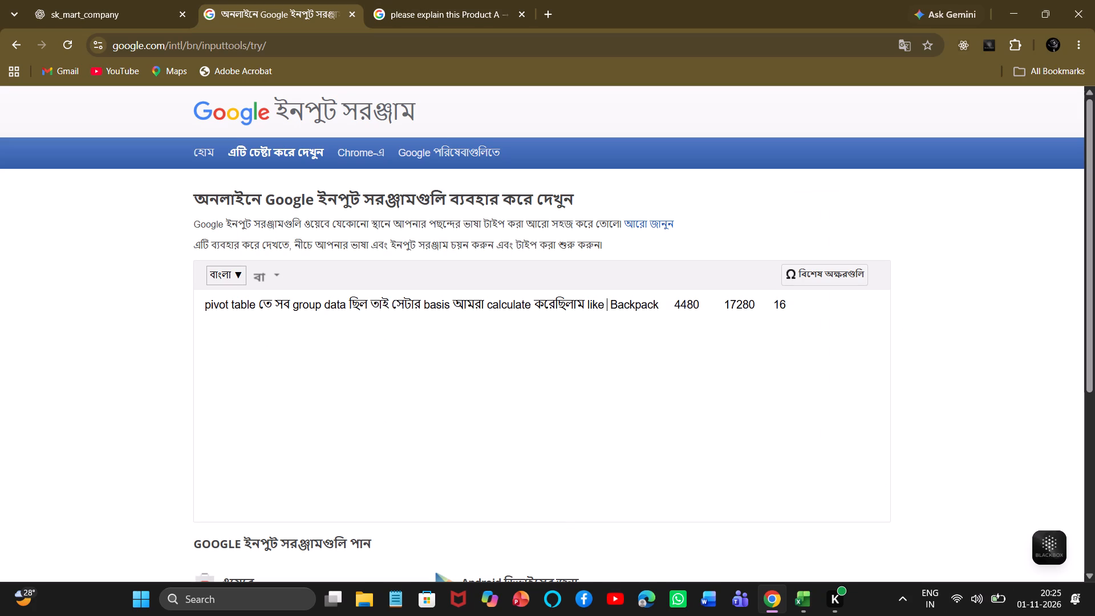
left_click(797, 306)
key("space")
In Excel, copy the header and Backpack rows from Row Labels through Product Performance, and return to the browser text.
key("alt+Tab")
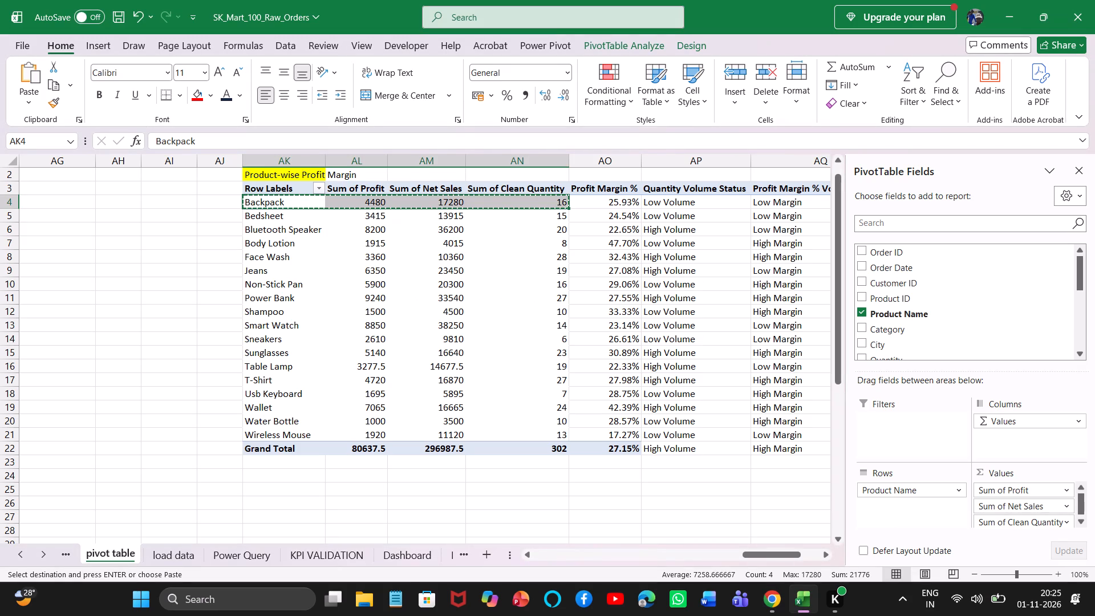
left_click(285, 185)
key("shift+Right")
key("shift+Right")
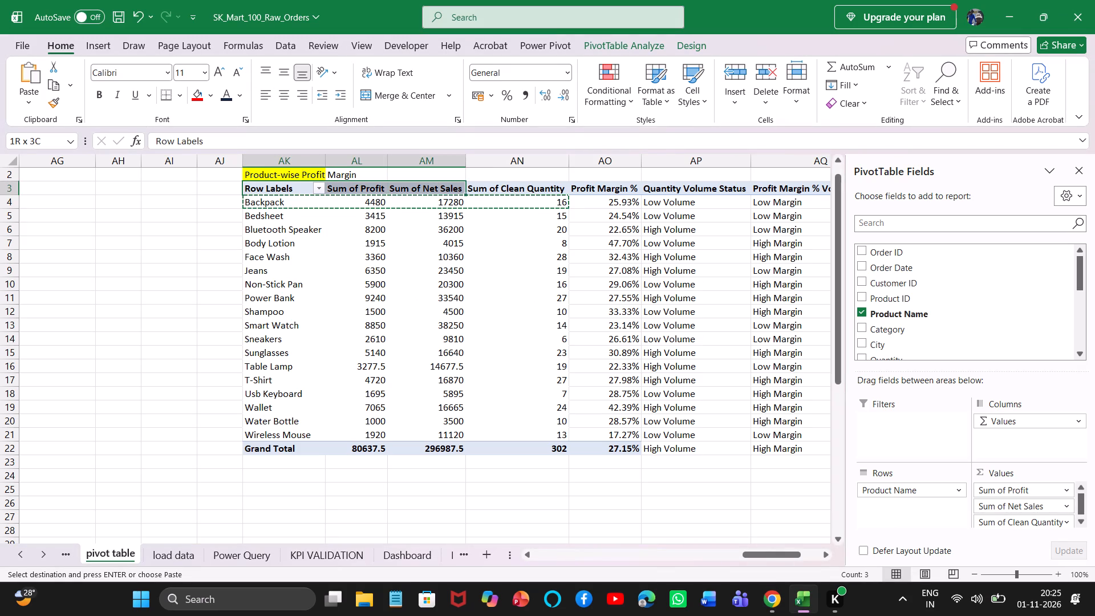
key("shift+Right")
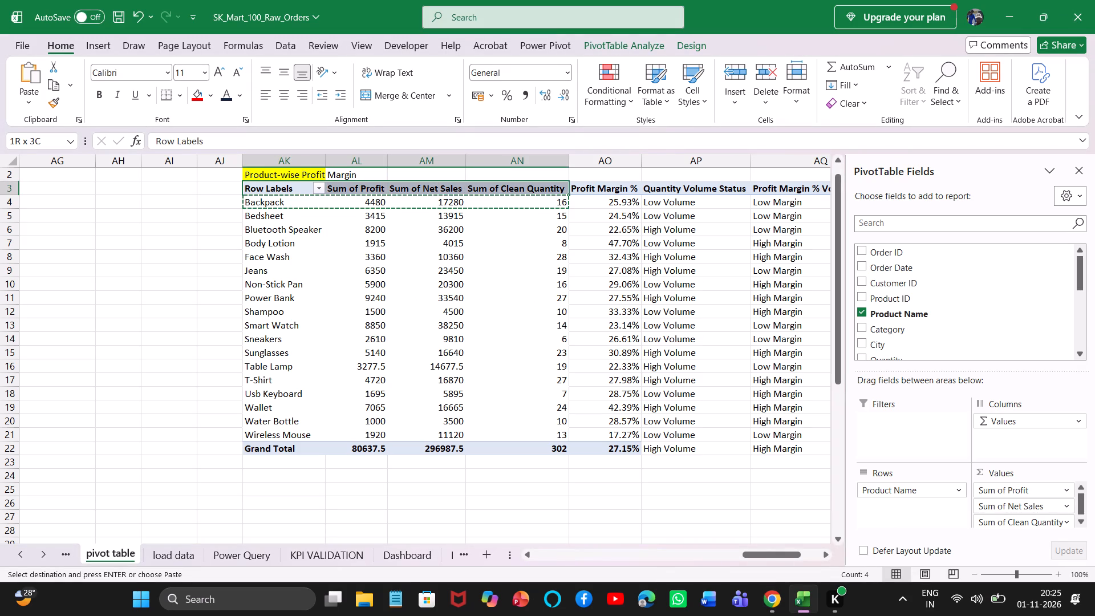
key("shift+Right")
key("shift+Right")
key("shift+Right")
key("shift+Right")
key("shift+Right")
key("shift+Down")
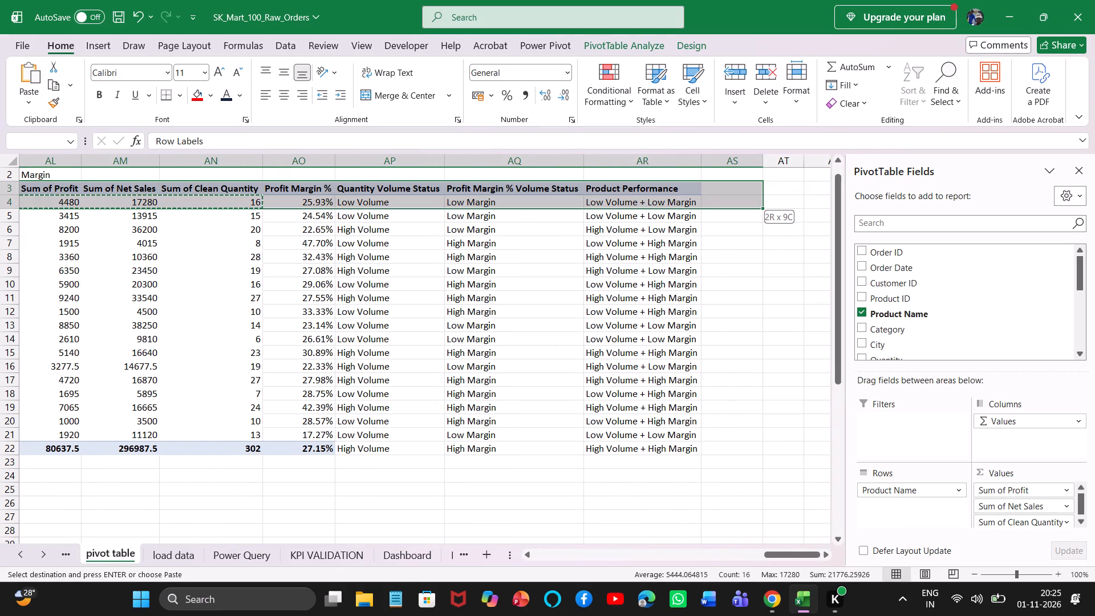
key("shift+Left")
key("ctrl+c")
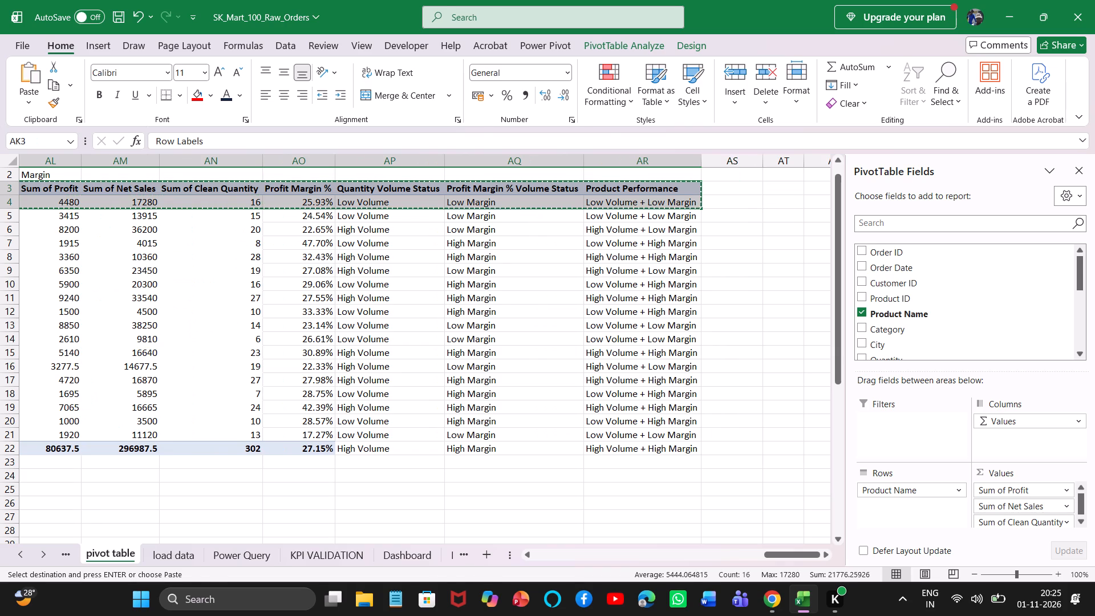
key("alt+Tab")
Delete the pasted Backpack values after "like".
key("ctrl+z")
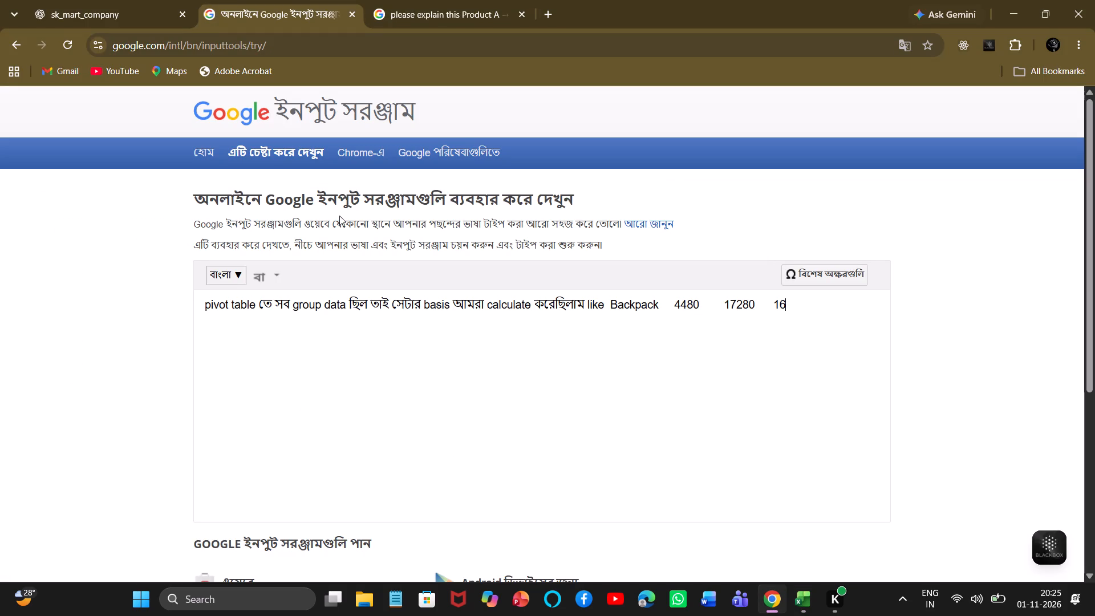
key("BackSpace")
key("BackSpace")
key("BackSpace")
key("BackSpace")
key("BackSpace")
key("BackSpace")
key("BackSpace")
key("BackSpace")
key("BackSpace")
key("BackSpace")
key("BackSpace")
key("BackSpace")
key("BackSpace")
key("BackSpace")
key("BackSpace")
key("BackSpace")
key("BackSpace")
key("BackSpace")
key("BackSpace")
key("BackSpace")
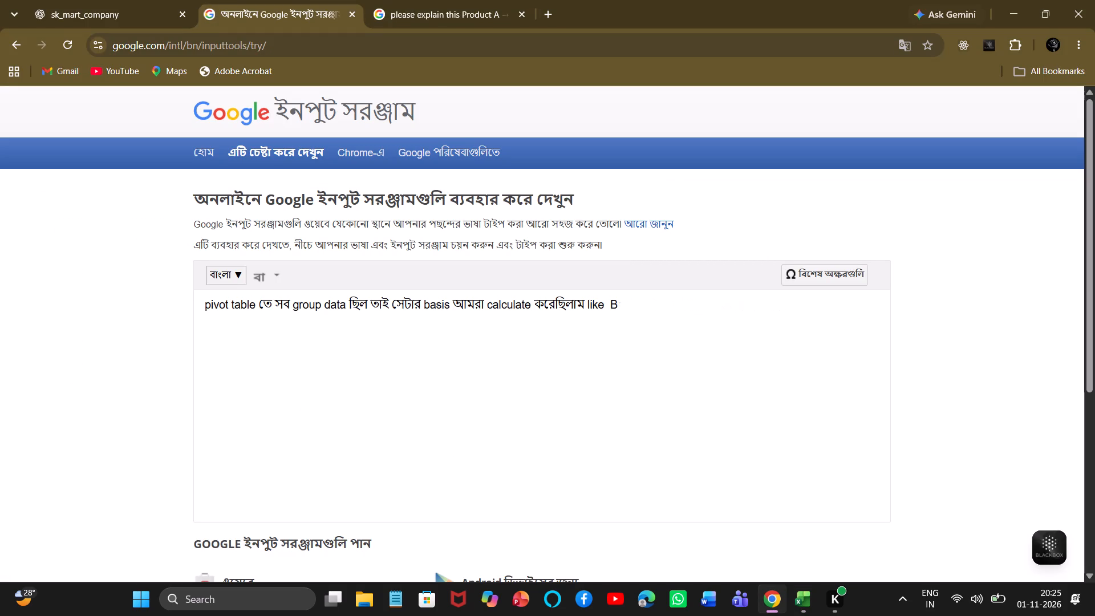
Paste the copied header and Backpack rows after "like", starting them on their own line and ending with a line break.
key("ctrl+v")
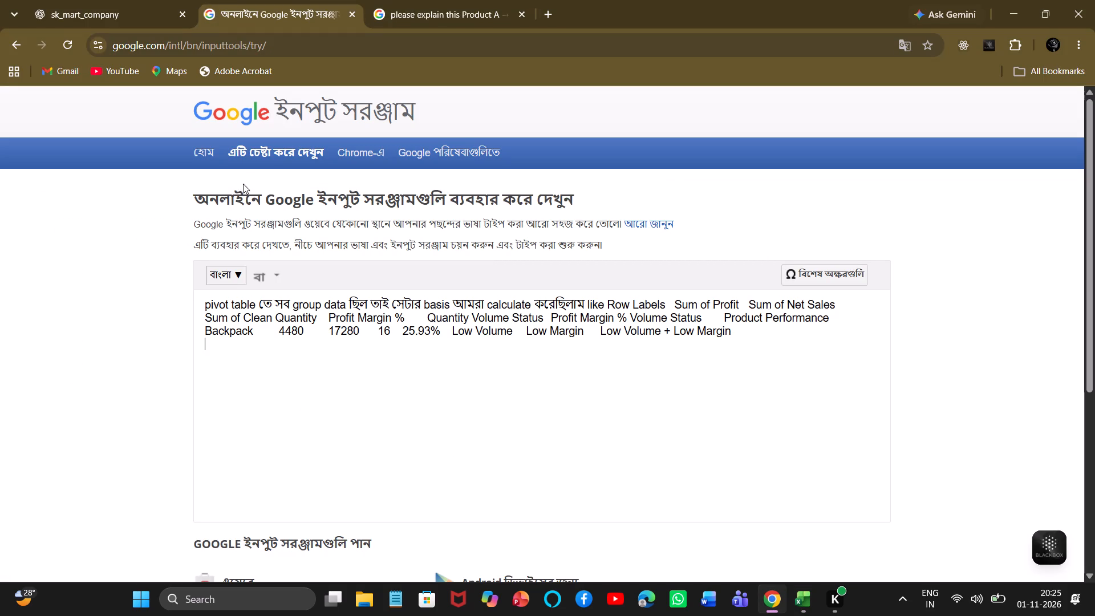
left_click(606, 302)
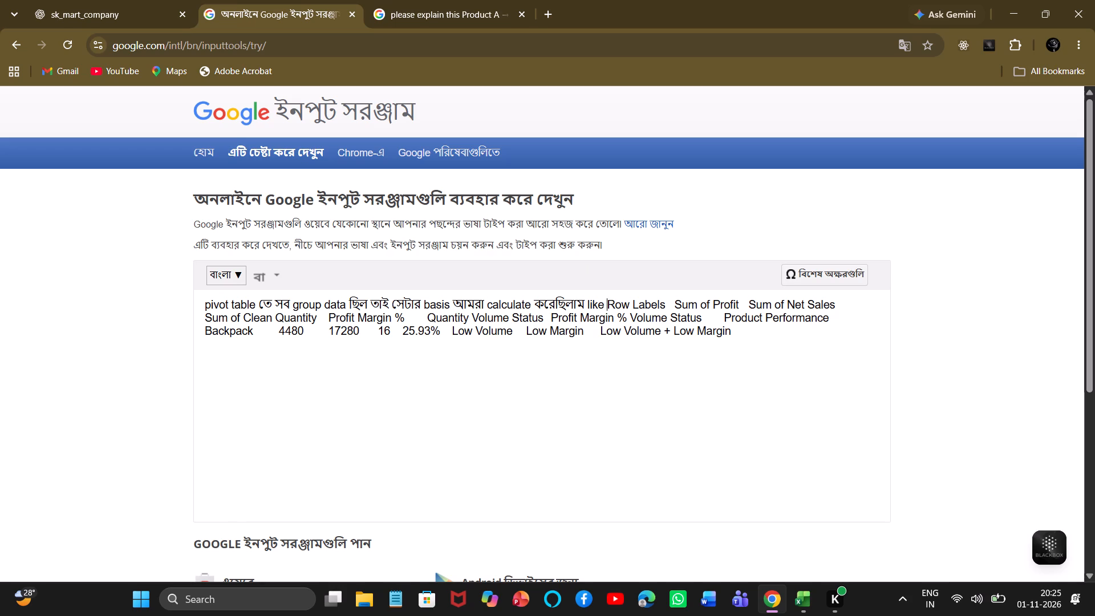
key("shift+Return")
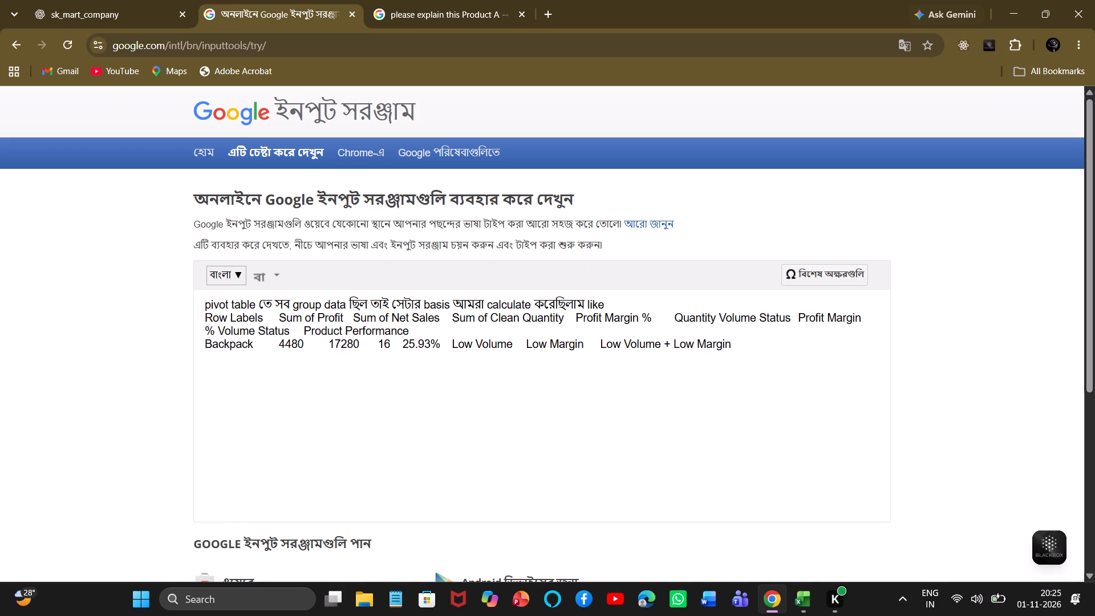
left_click(747, 350)
key("shift+Return")
type("but")
type("6o")
key("BackSpace")
type("load")
type("6data")
type("6sg")
key("BackSpace")
type("heet")
type("6shob")
key("Return")
type("single")
key("6")
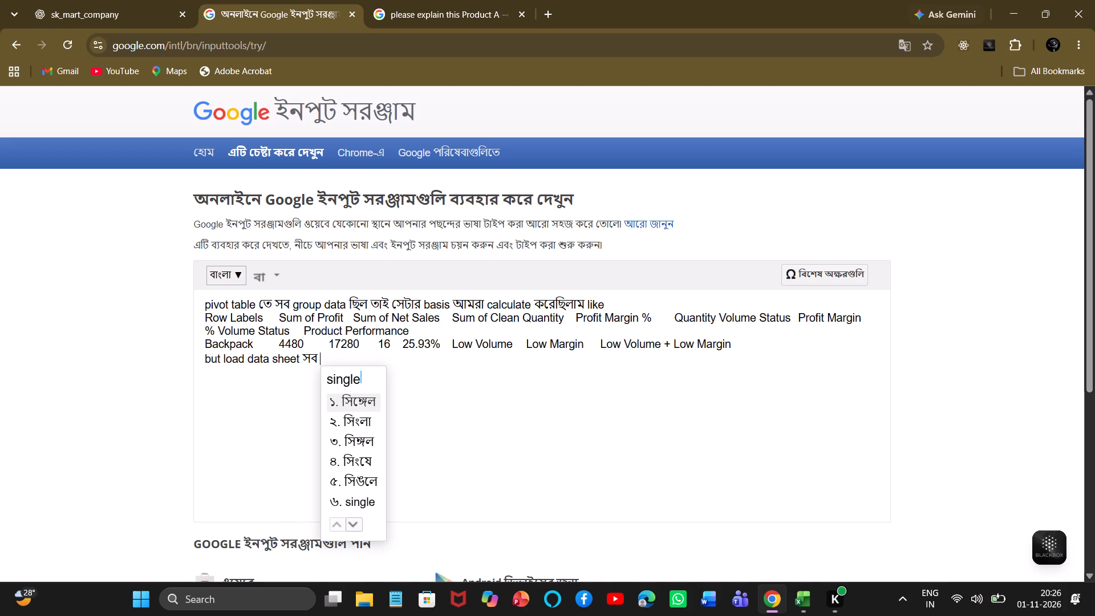
key("6")
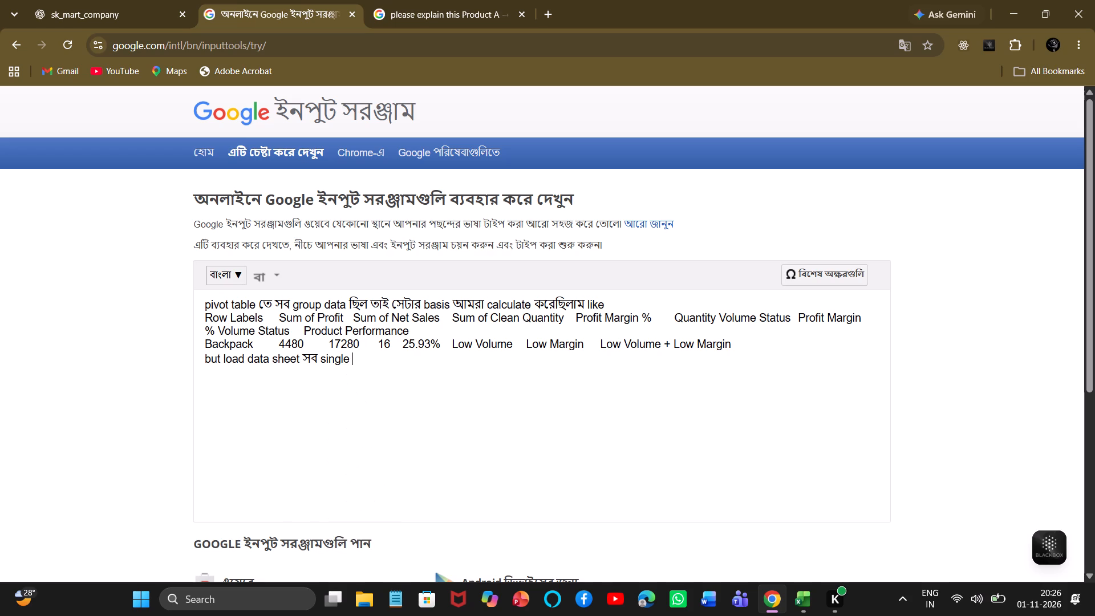
type("single")
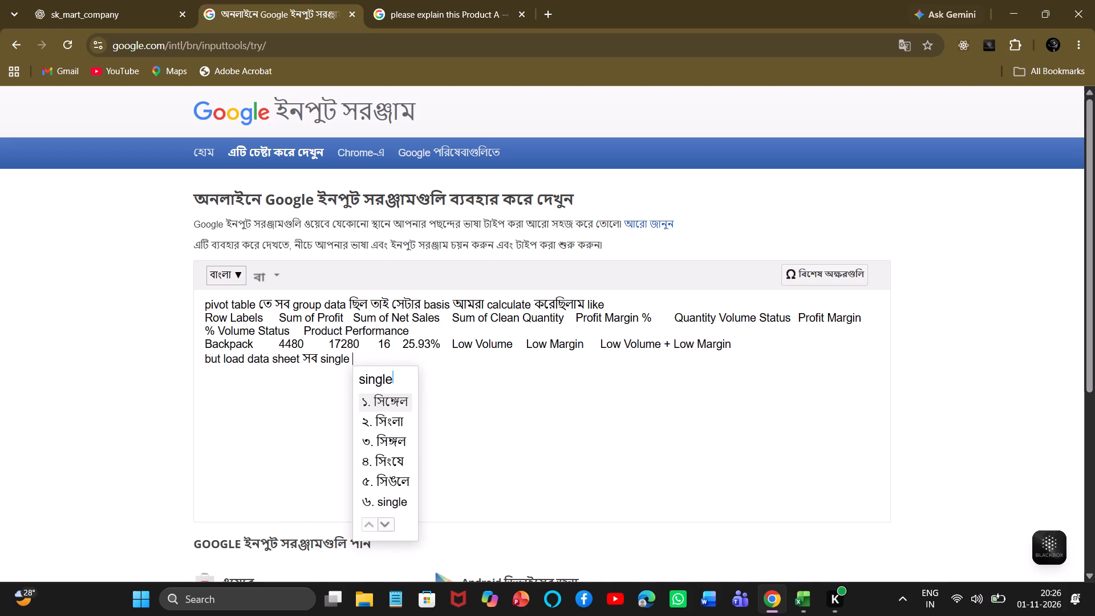
type("6ache")
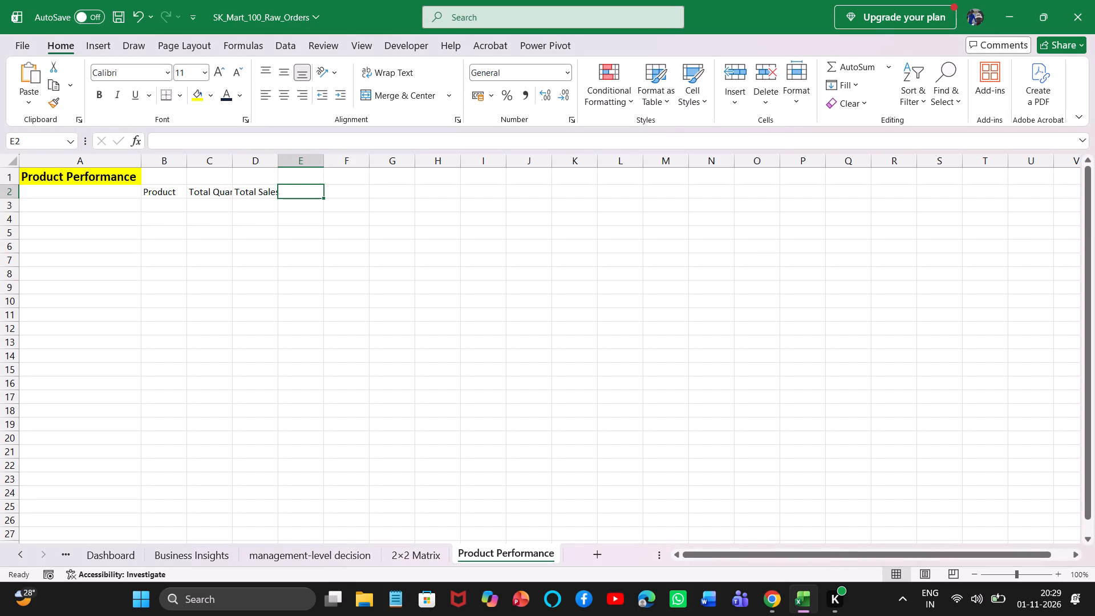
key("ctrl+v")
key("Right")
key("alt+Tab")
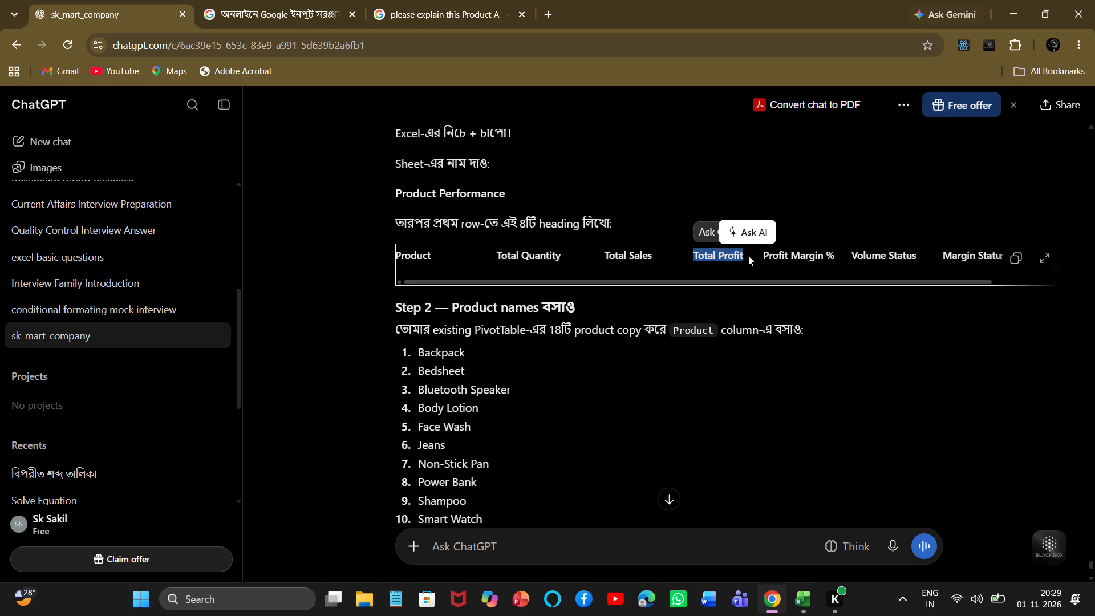
left_click_drag(761, 252, 834, 254)
key("ctrl+c")
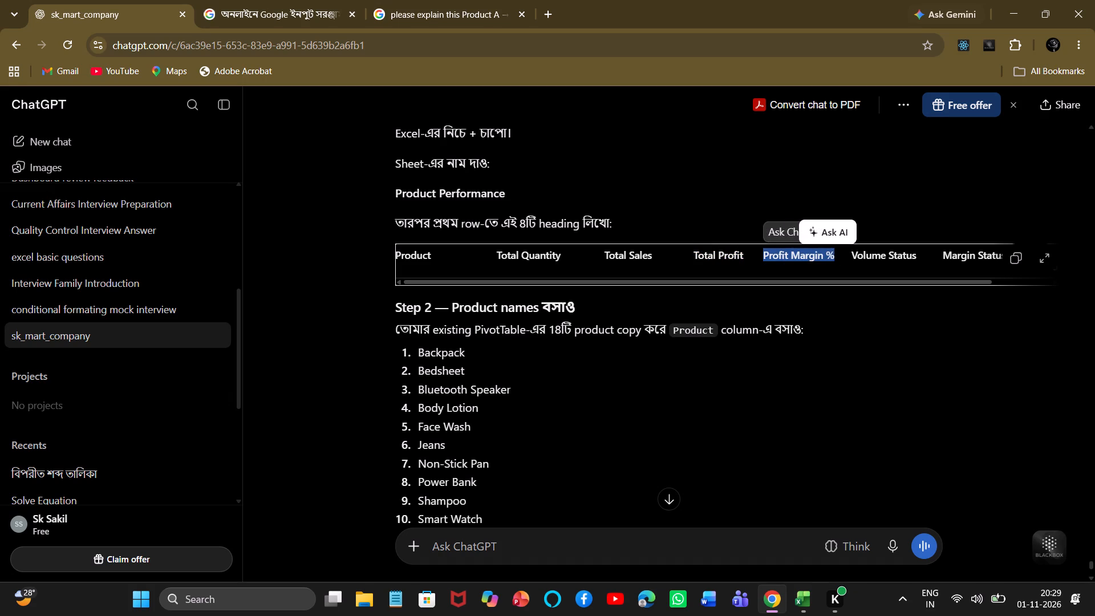
key("alt+Tab")
key("ctrl+v")
key("Right")
key("alt+Tab")
left_click_drag(851, 254, 915, 254)
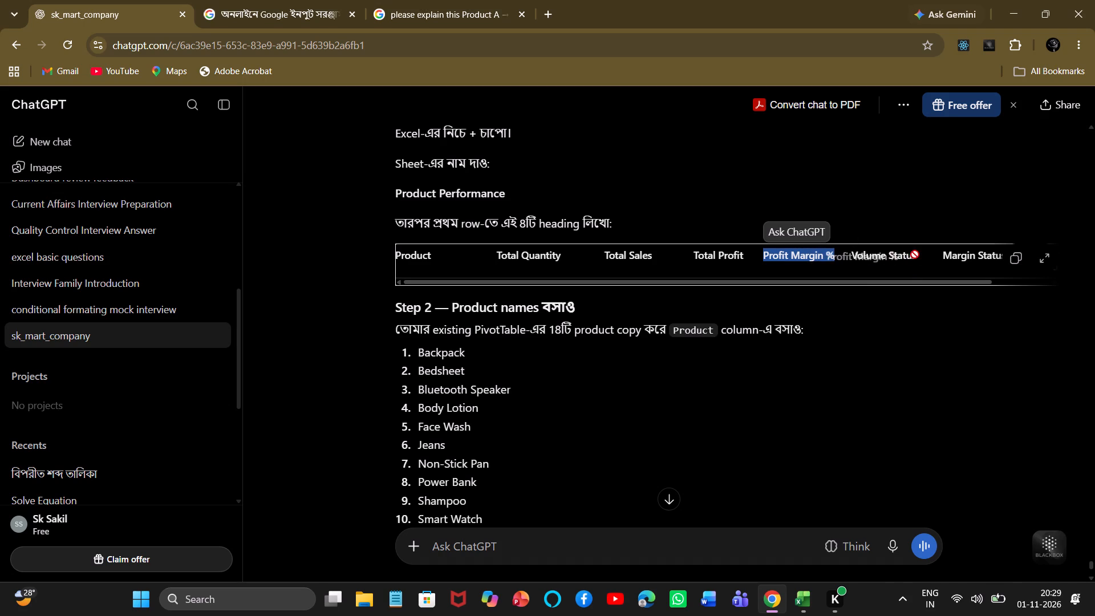
left_click_drag(915, 254, 912, 253)
left_click_drag(851, 254, 903, 252)
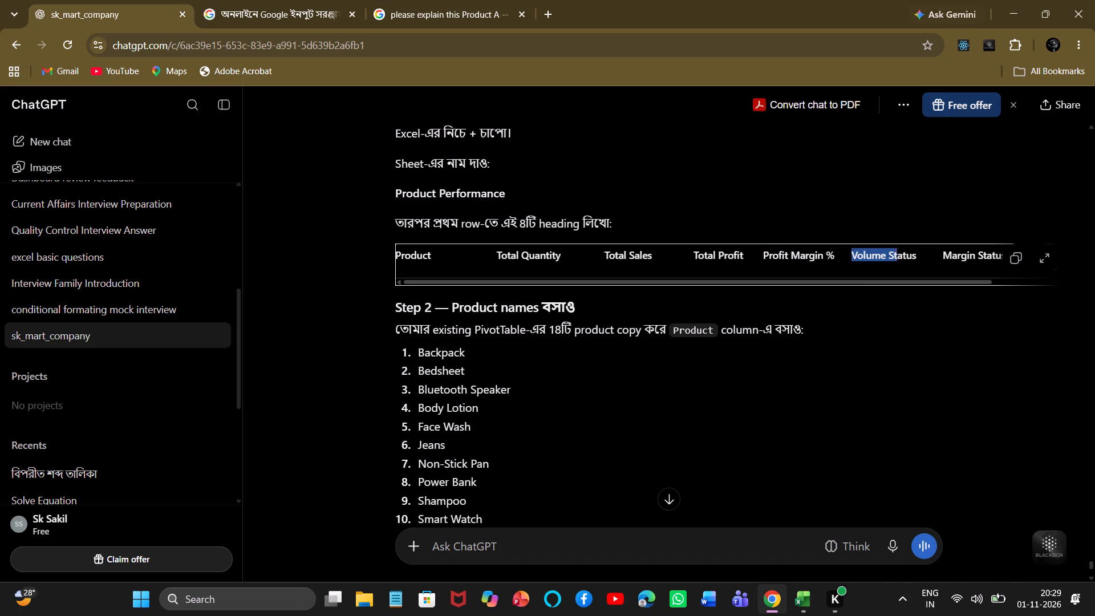
left_click_drag(903, 252, 917, 255)
key("ctrl+c")
key("Tab")
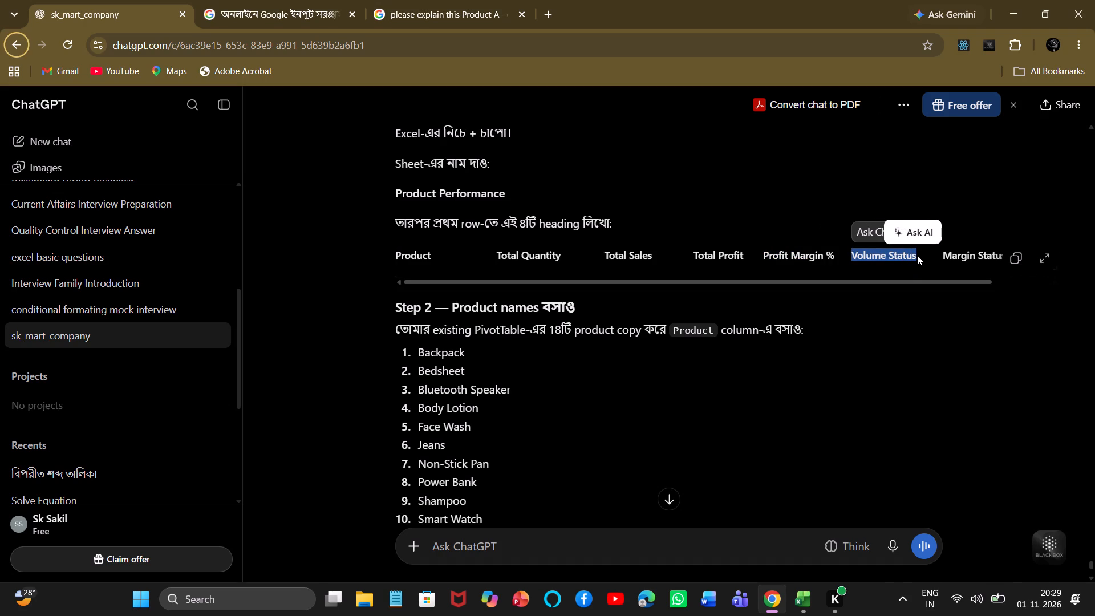
key("alt+Tab")
key("ctrl+v")
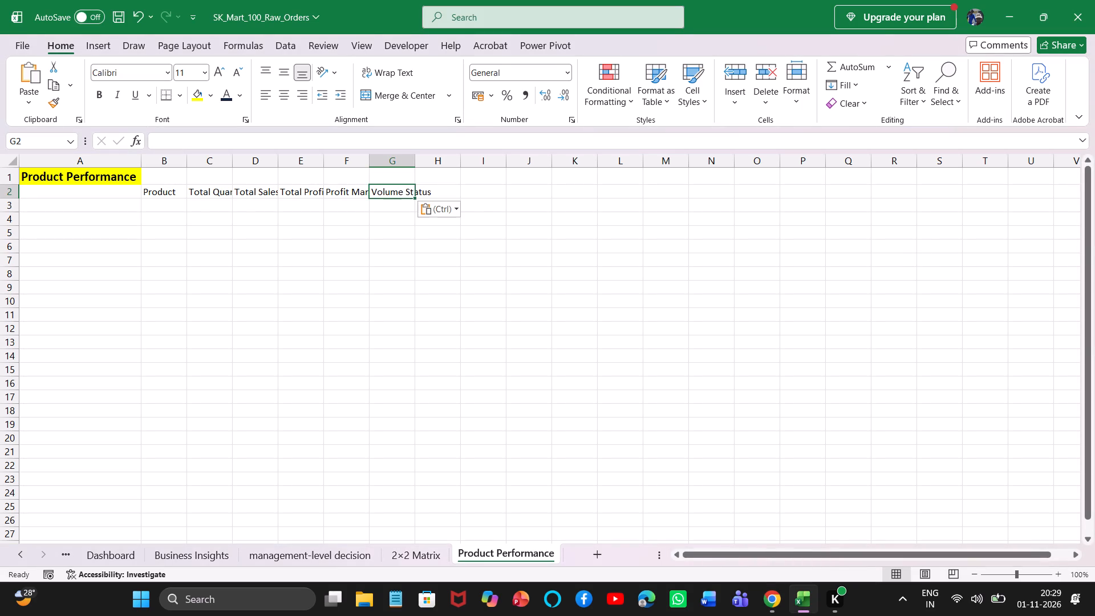
Copy the heading "Margin Status" from the ChatGPT table into cell H2.
key("Right")
key("alt+Tab")
left_click_drag(944, 258, 997, 256)
left_click_drag(985, 283, 1045, 281)
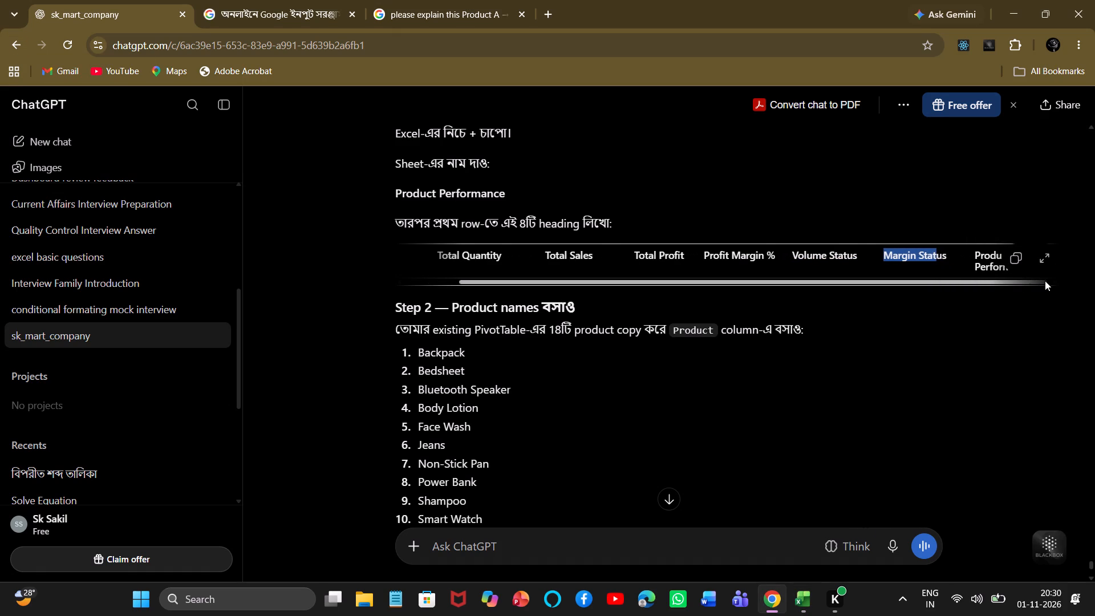
left_click_drag(1045, 281, 1047, 281)
left_click_drag(1035, 280, 1054, 277)
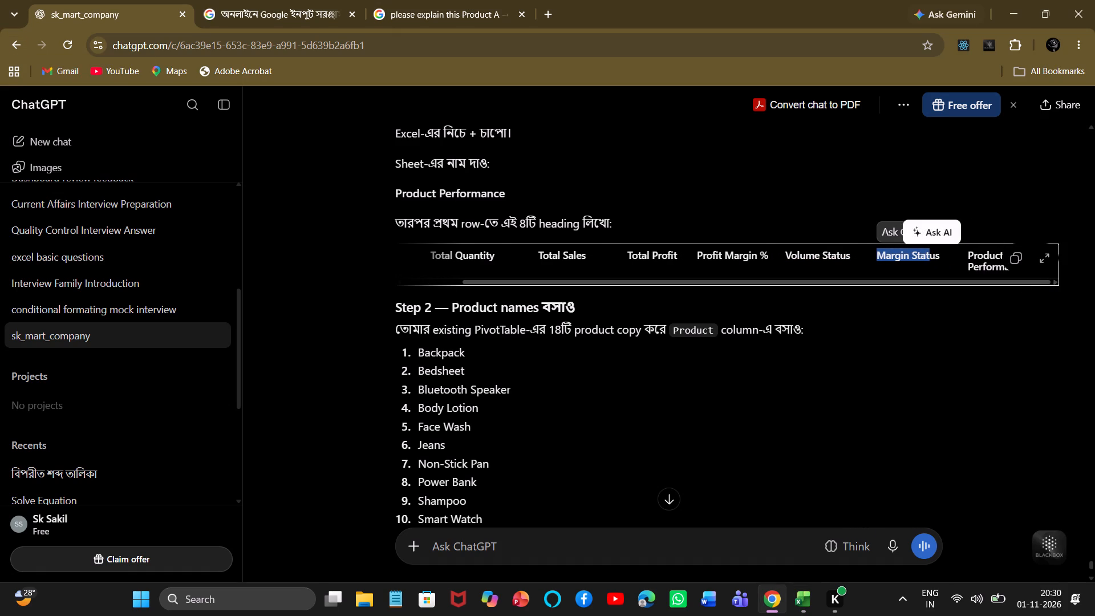
left_click_drag(876, 254, 942, 256)
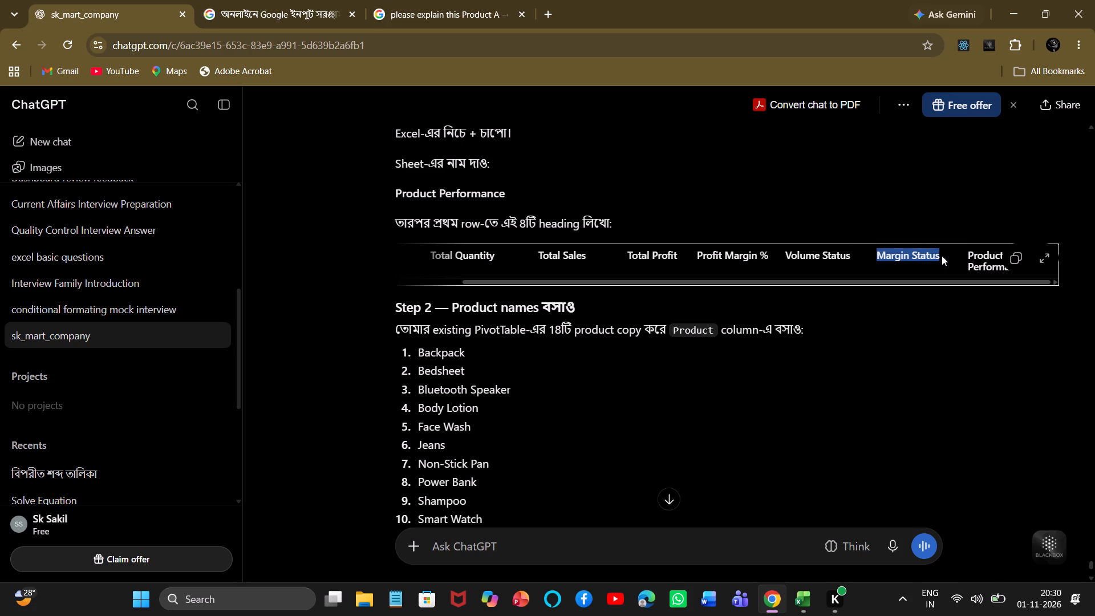
left_click_drag(942, 256, 942, 256)
key("ctrl+c")
key("alt+Tab")
key("ctrl+v")
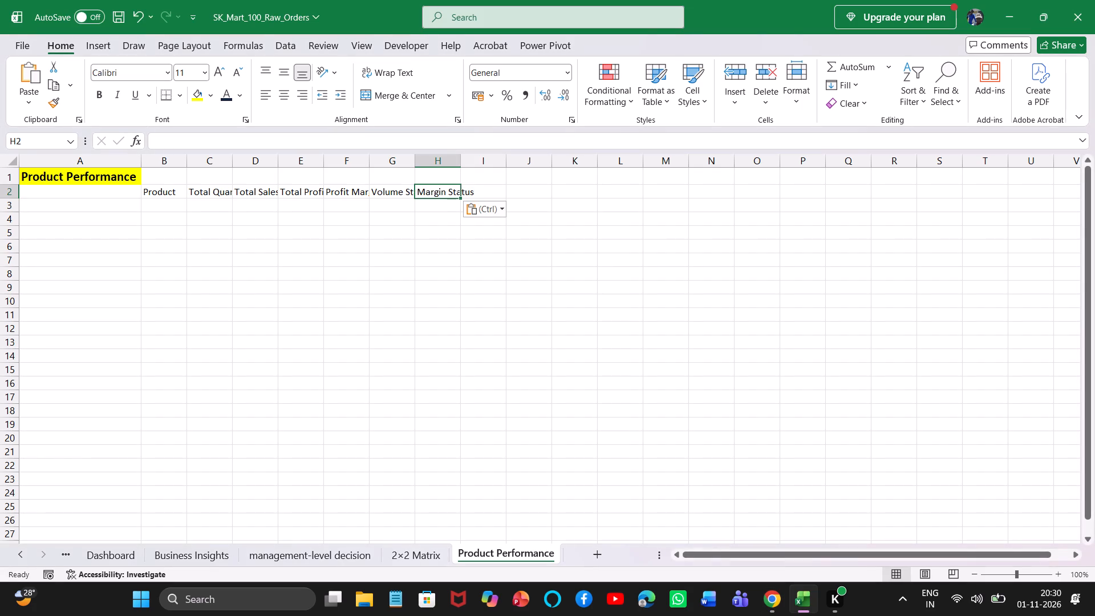
Copy the last heading from the ChatGPT table into cell I2 as "Product Perform".
key("Right")
key("alt+Tab")
left_click_drag(968, 253, 997, 264)
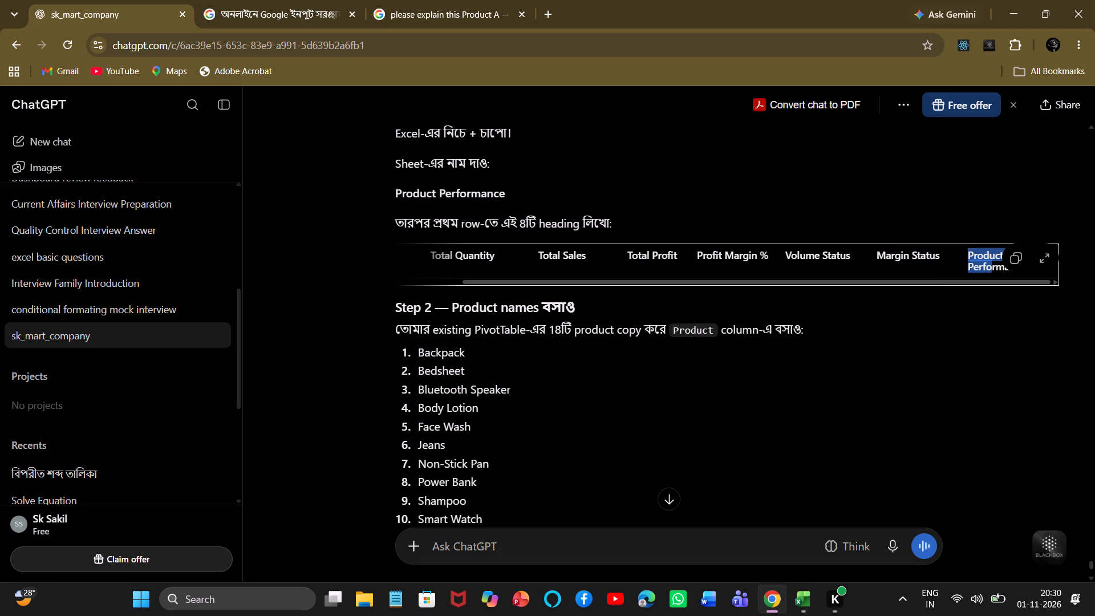
left_click_drag(997, 264, 1035, 270)
key("ctrl+c")
key("alt+Tab")
key("ctrl+v")
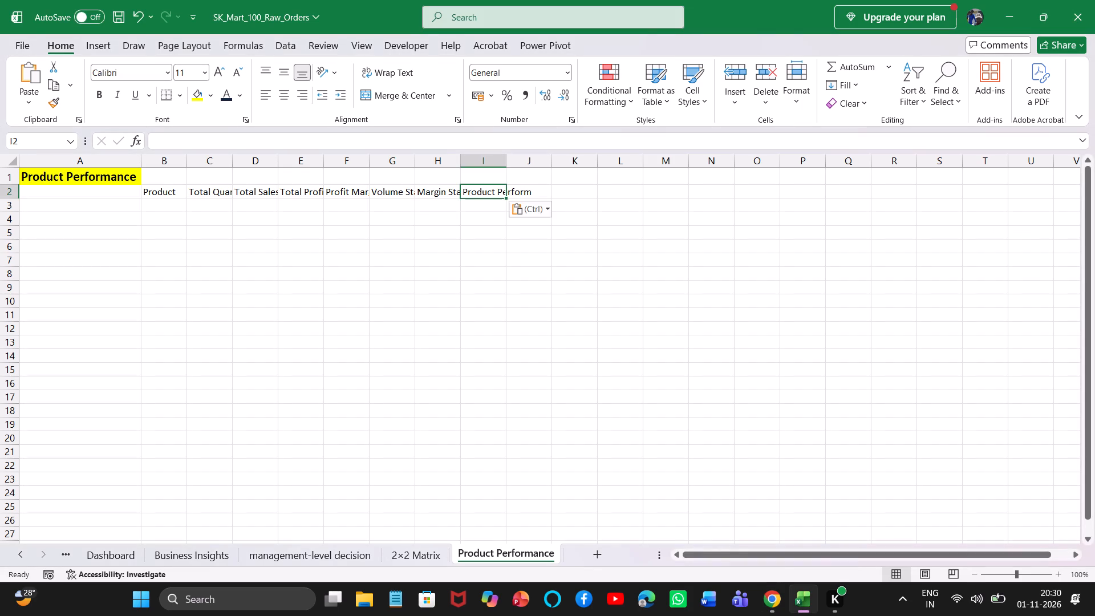
Make the headings in B2:I2 bold at font size 14 and fit the widths of columns B to I to them.
left_click(170, 193)
key("ctrl+shift+Right")
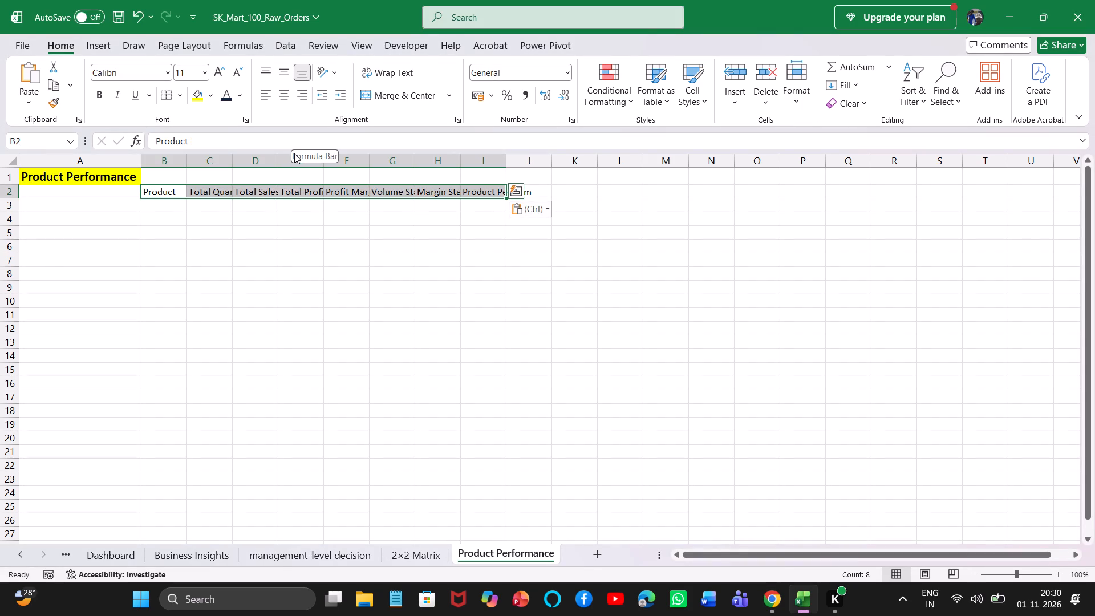
key("alt+h")
type("oi")
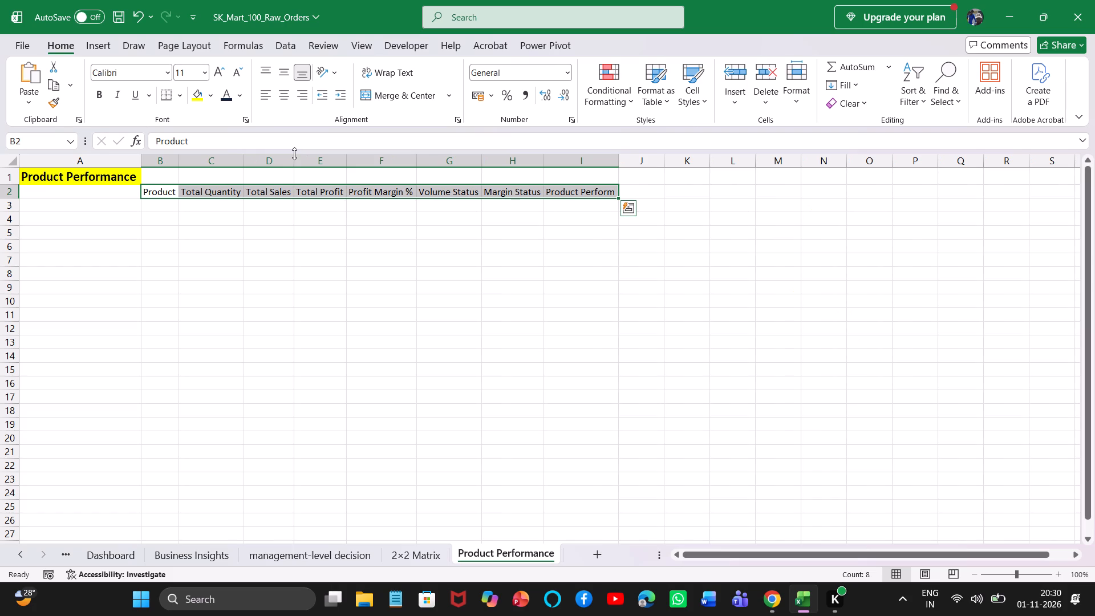
left_click(378, 307)
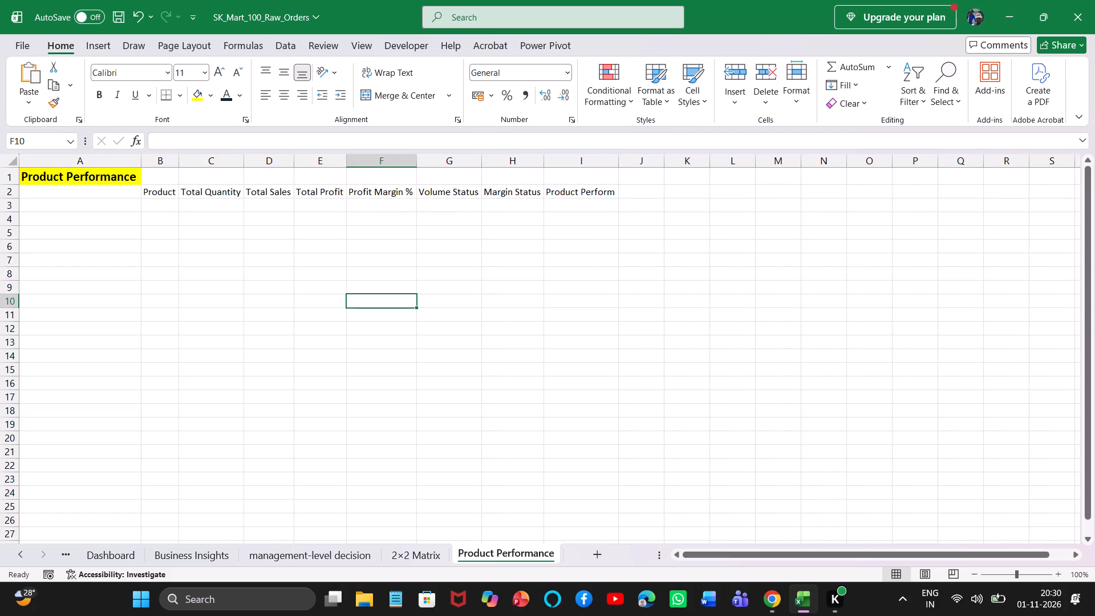
left_click(156, 193)
key("ctrl+shift+Right")
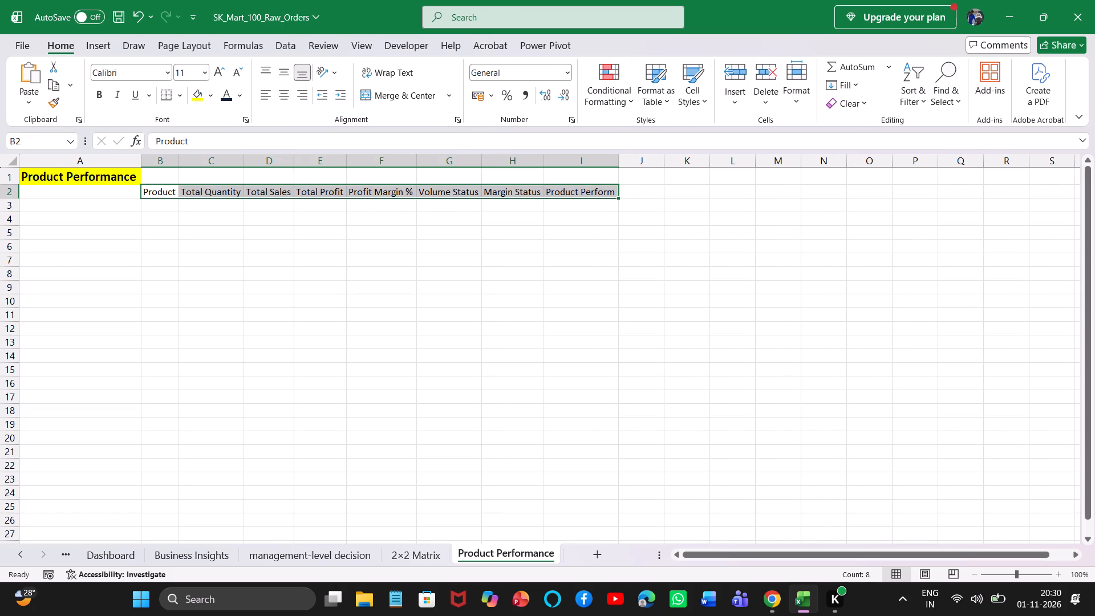
left_click(95, 98)
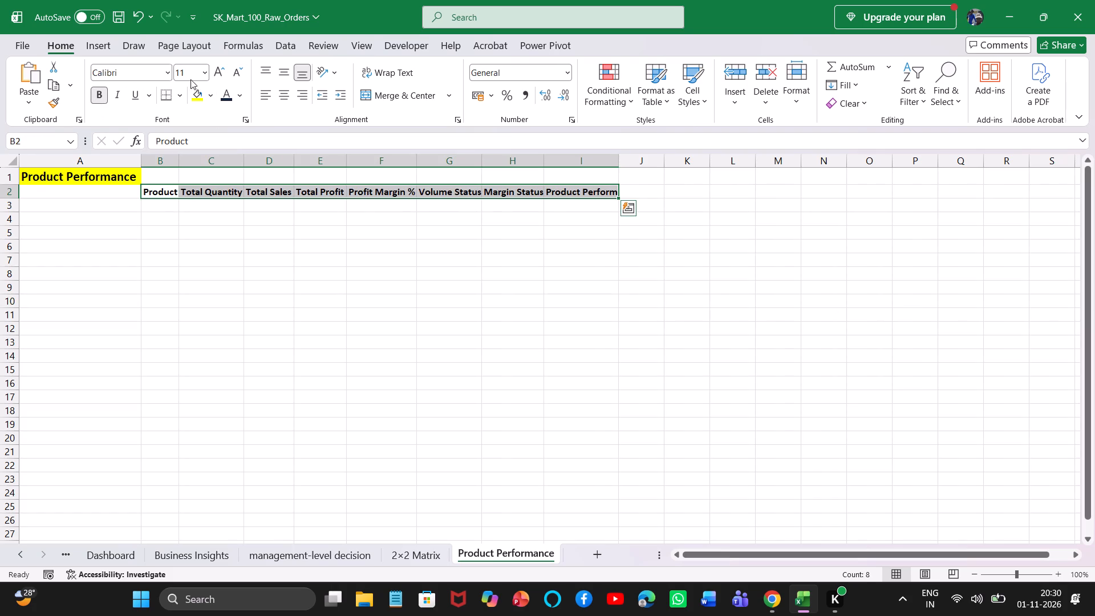
left_click(215, 72)
left_click(215, 72)
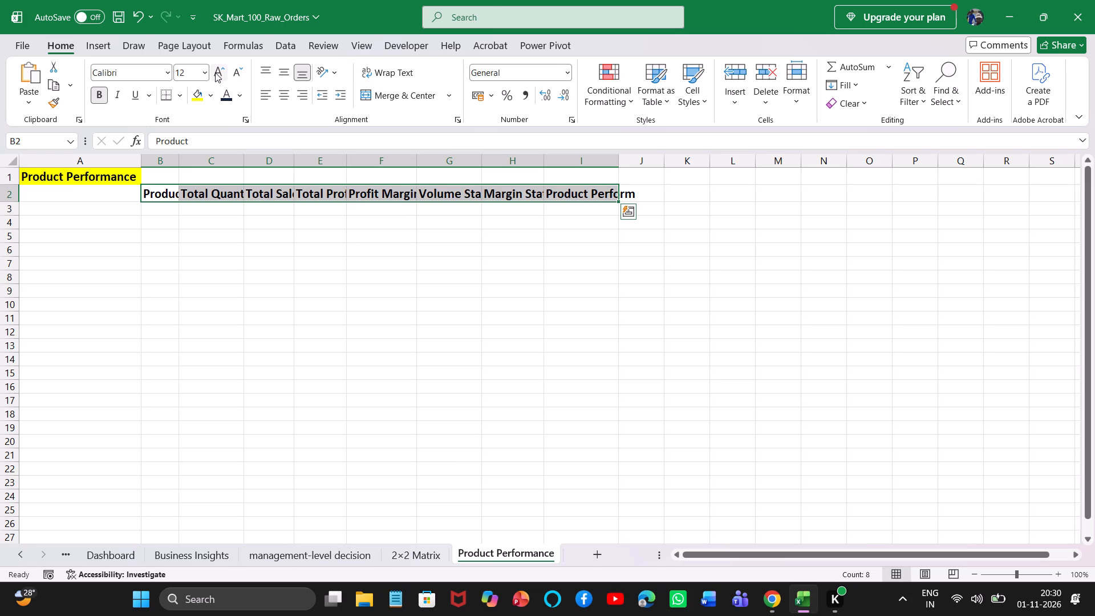
type("hoi")
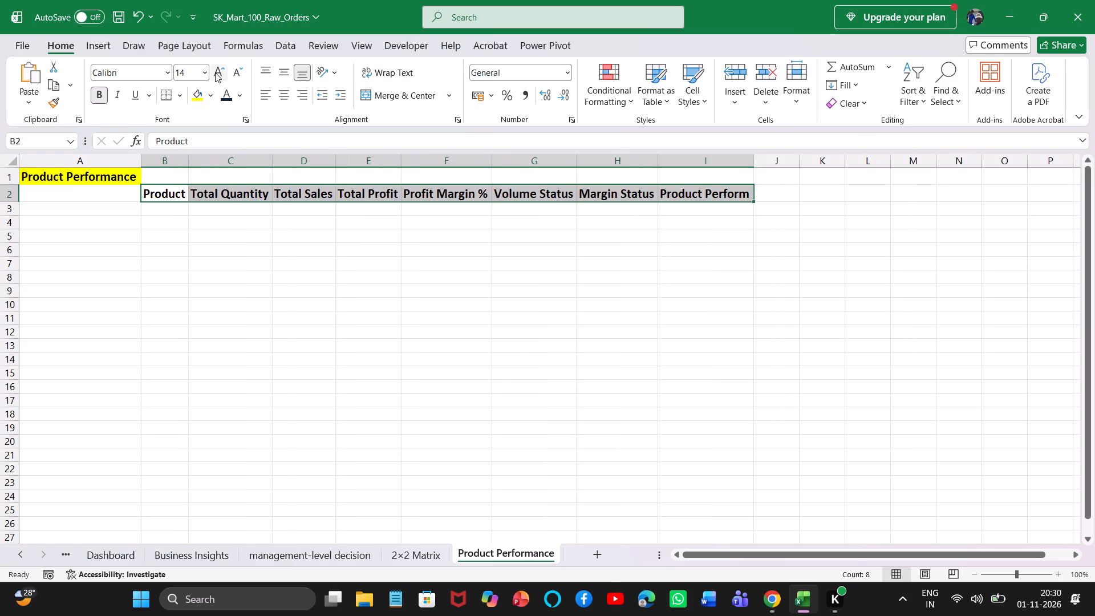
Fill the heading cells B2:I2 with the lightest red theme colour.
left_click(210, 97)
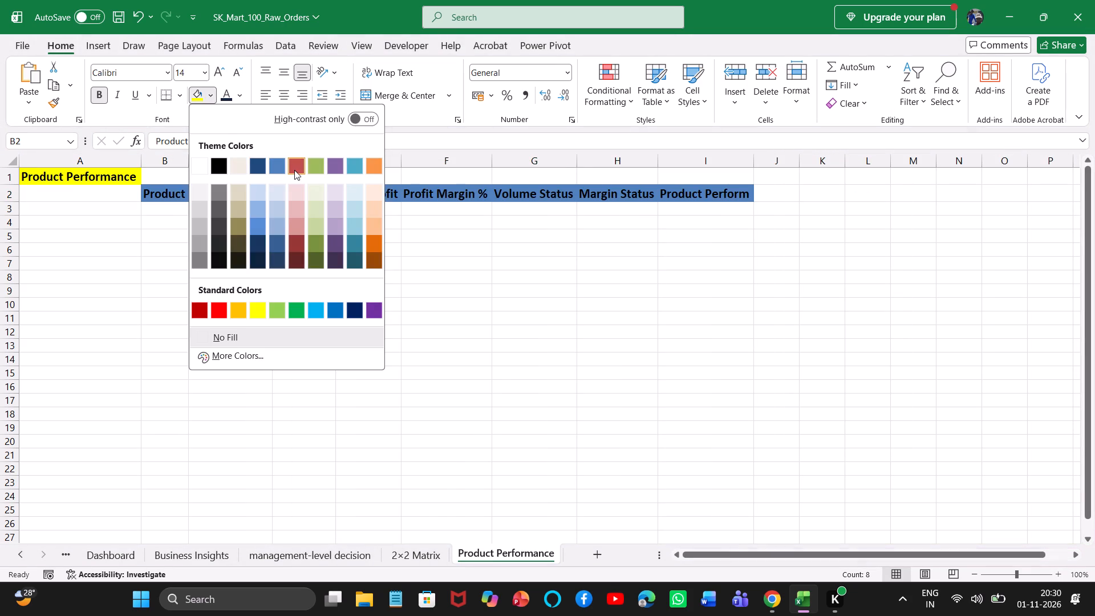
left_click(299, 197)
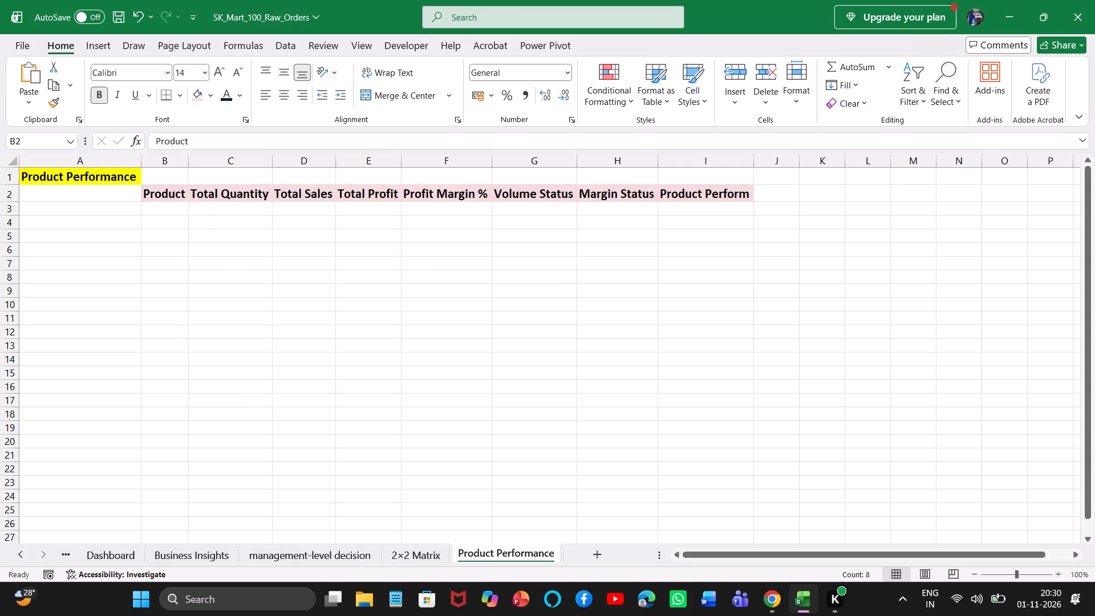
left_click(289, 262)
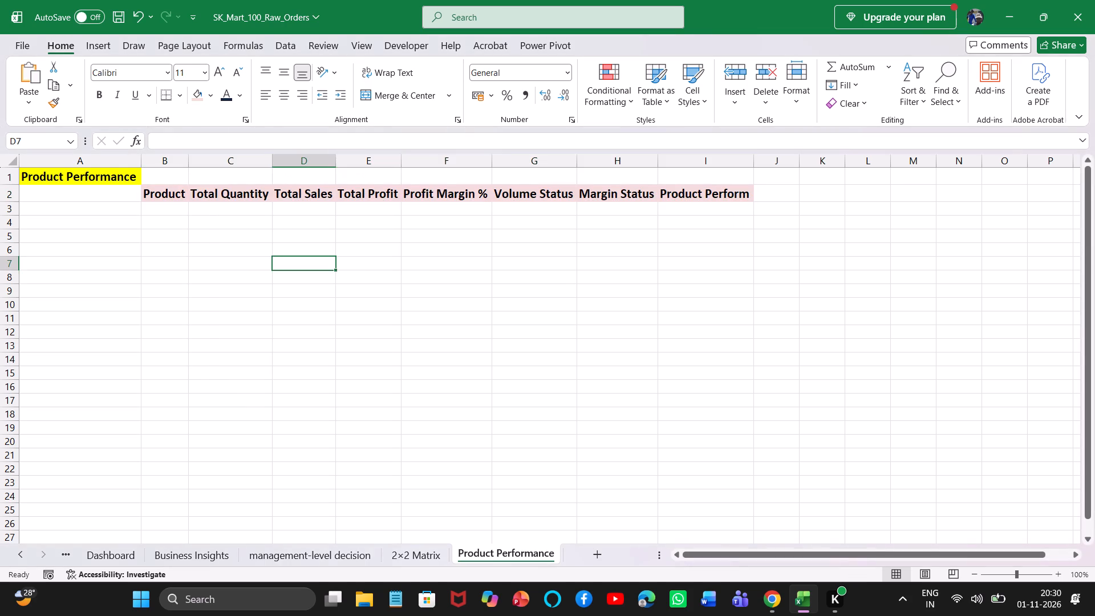
Give the heading cells B2:I2 a black fill with white text.
left_click(184, 198)
key("ctrl+shift+Right")
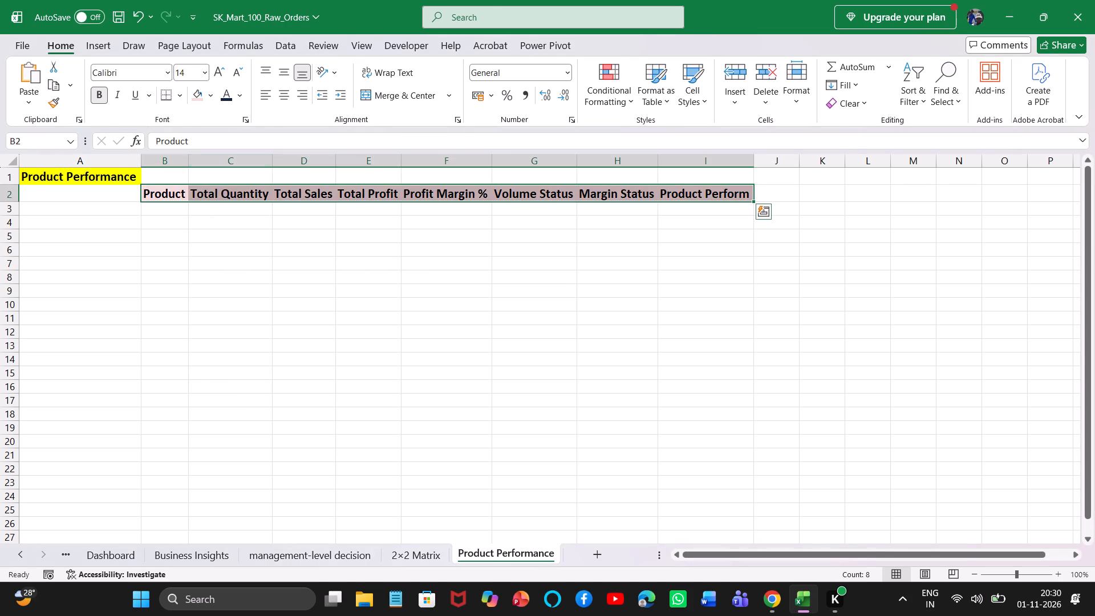
left_click(240, 96)
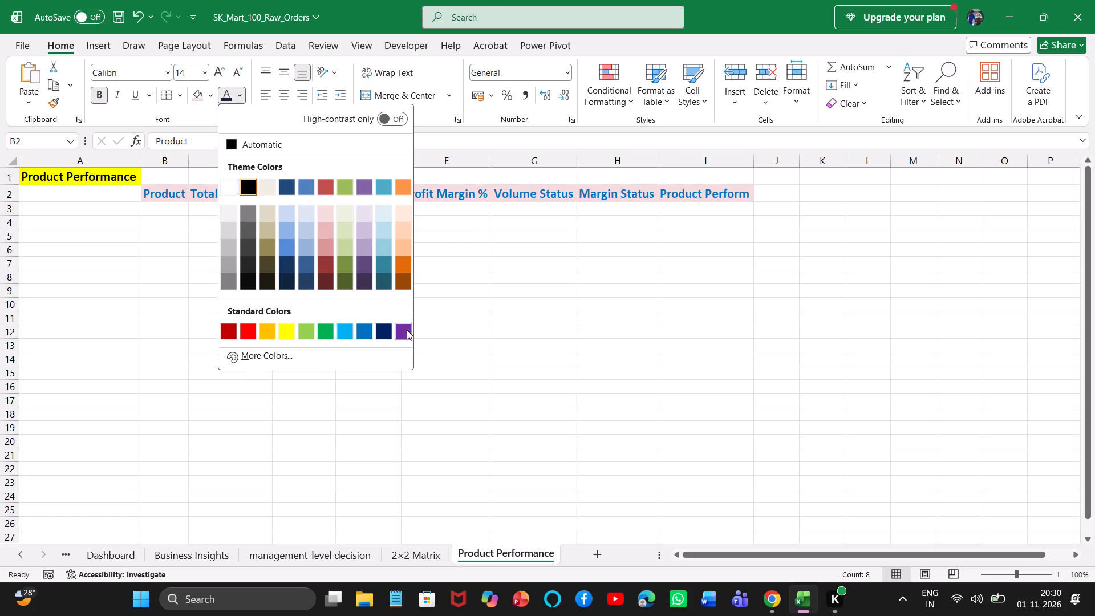
left_click(208, 92)
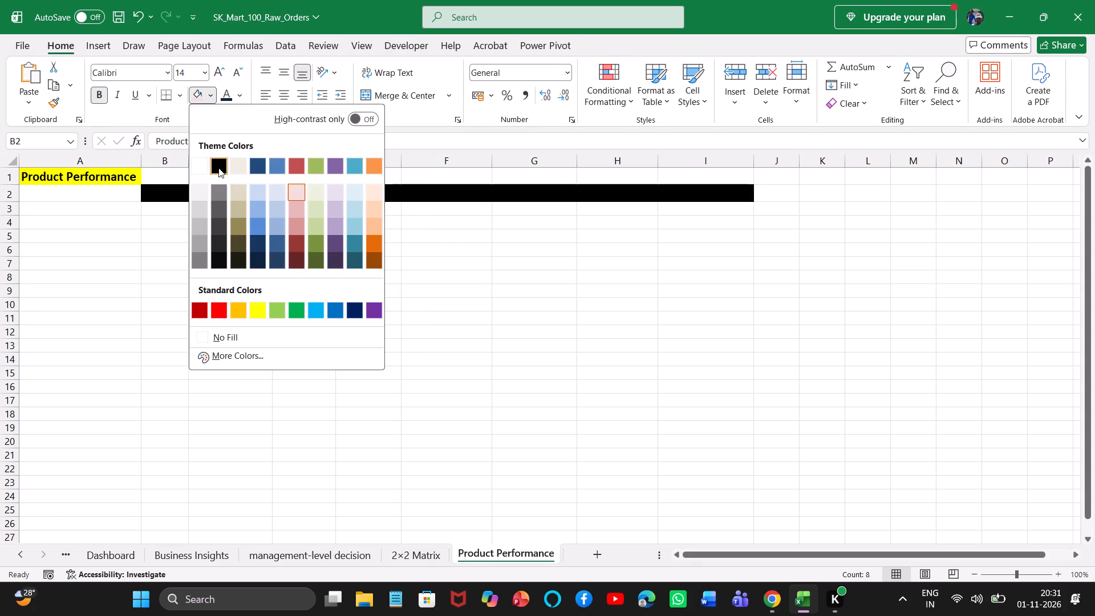
left_click(218, 168)
left_click(241, 93)
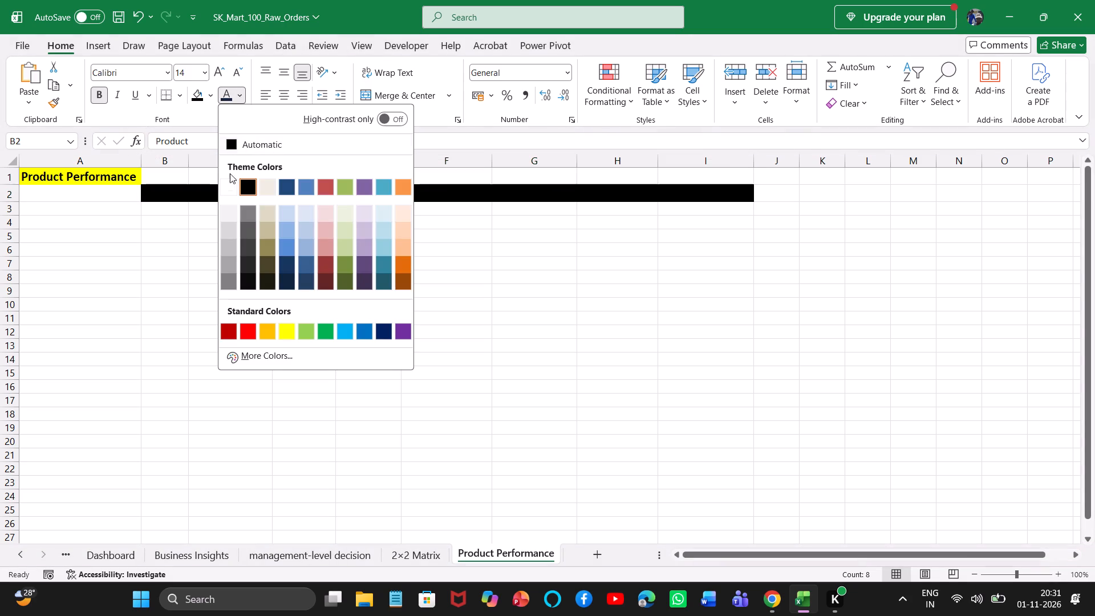
left_click(230, 186)
left_click(238, 269)
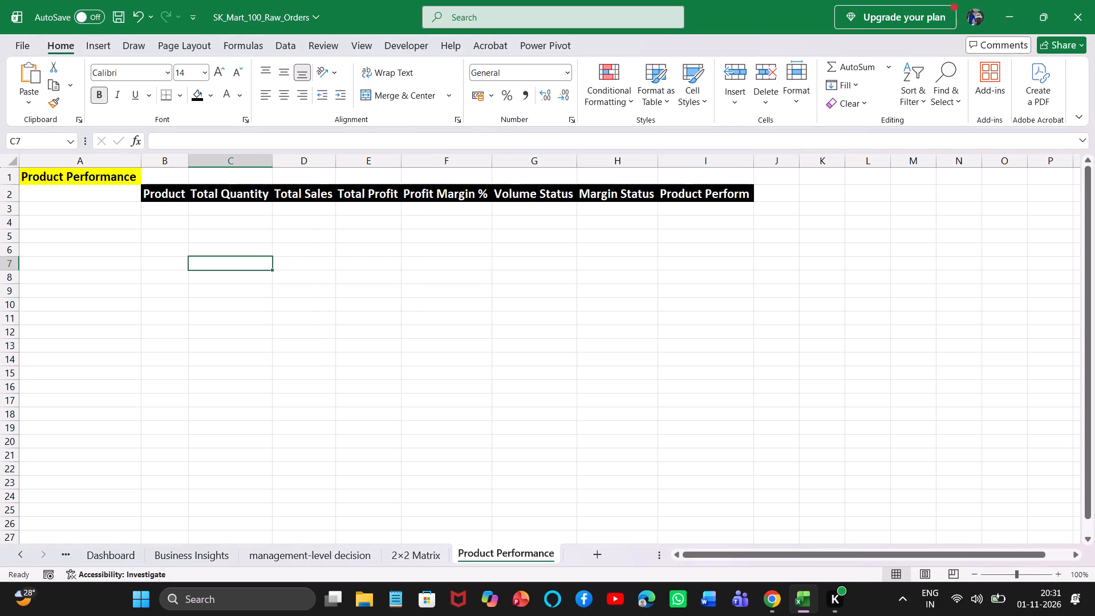
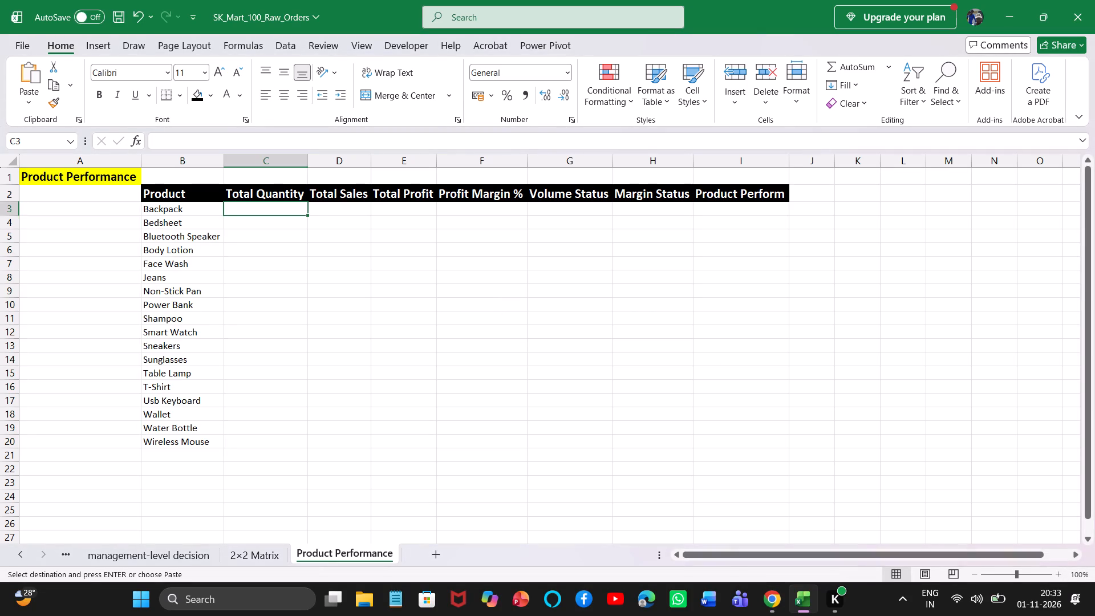
type("=sumif")
key("Tab")
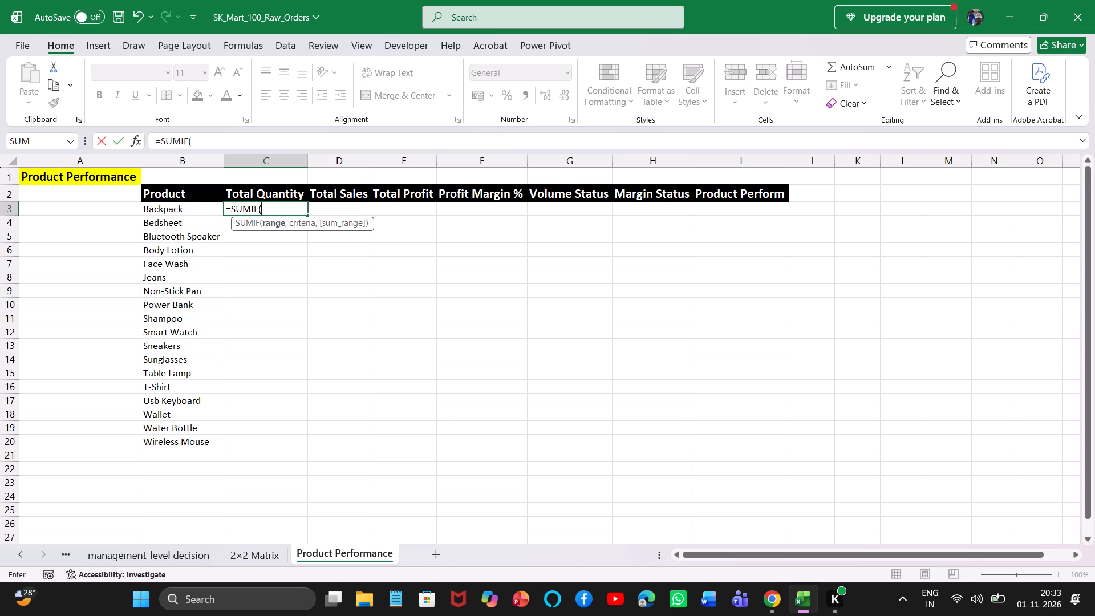
key("alt+Tab")
key("alt+Tab")
left_click(15, 558)
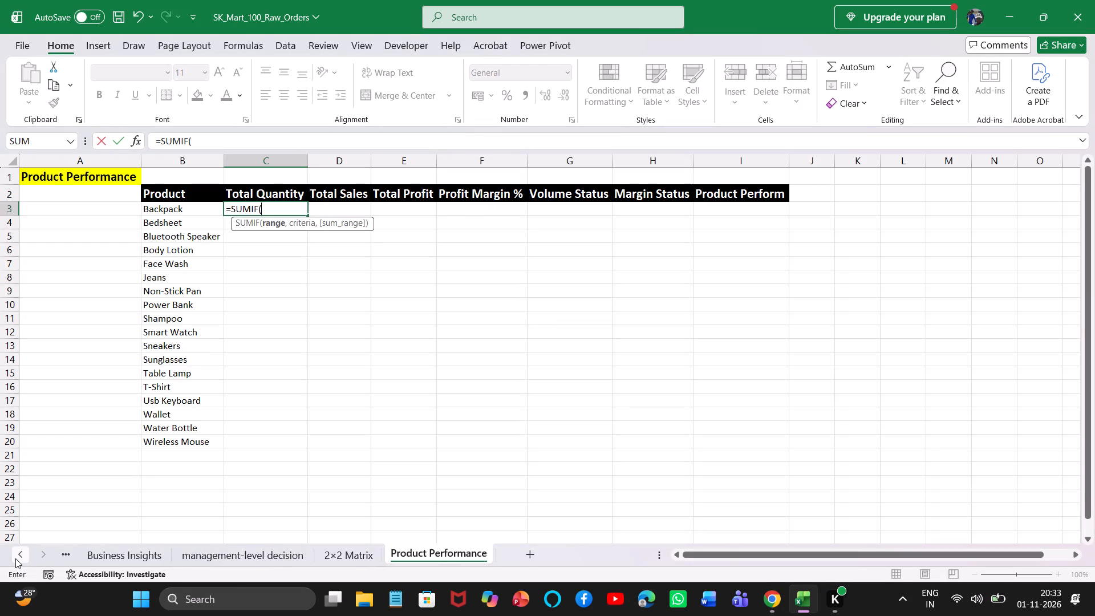
triple_click(15, 558)
left_click(15, 558)
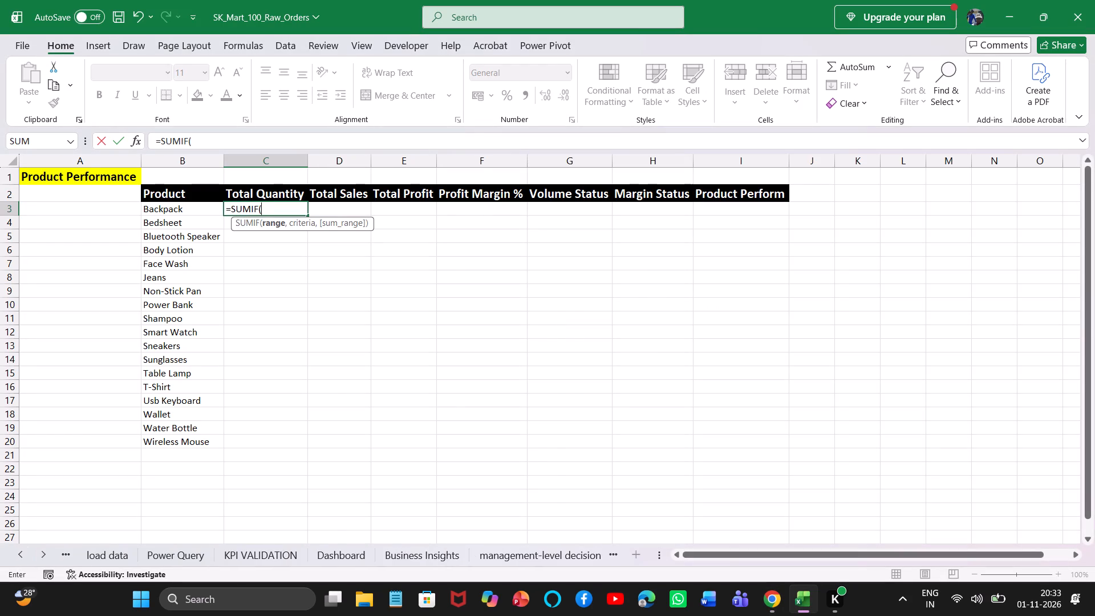
left_click(98, 550)
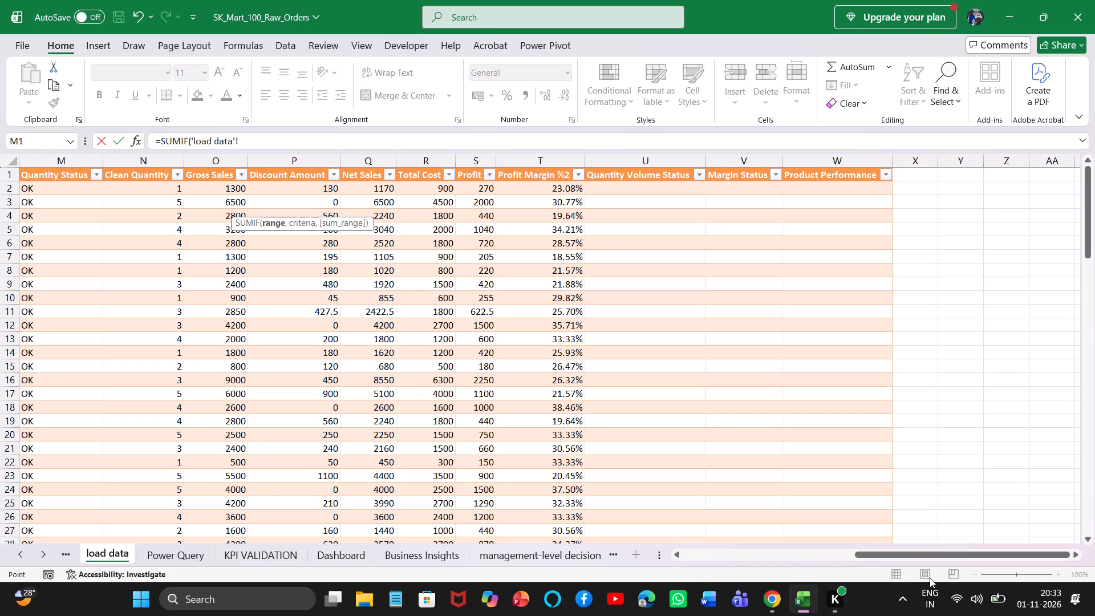
left_click_drag(916, 556, 712, 562)
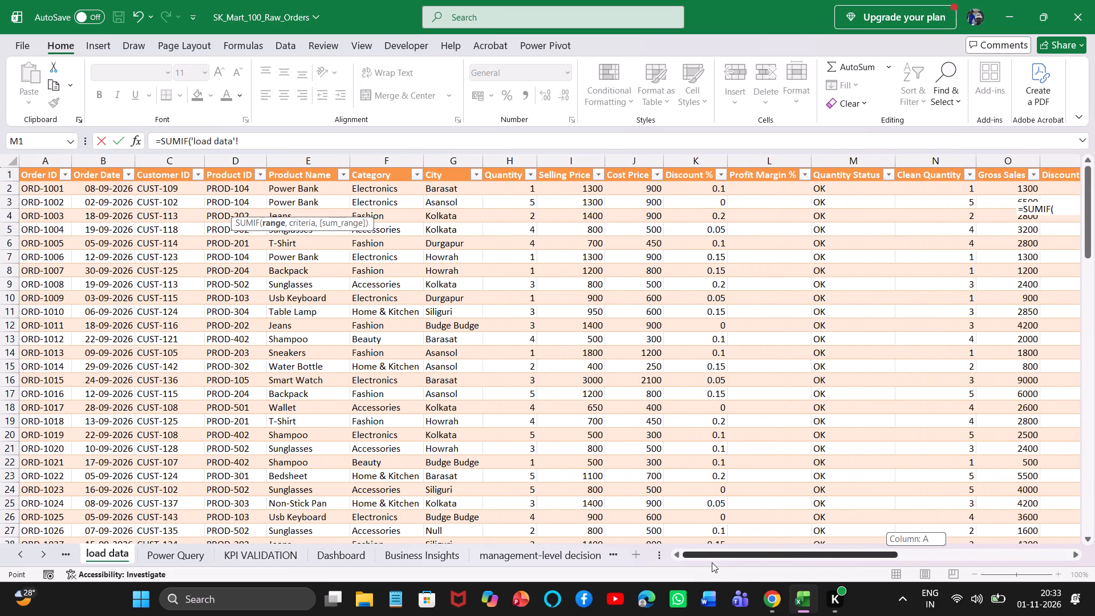
left_click_drag(712, 562, 712, 561)
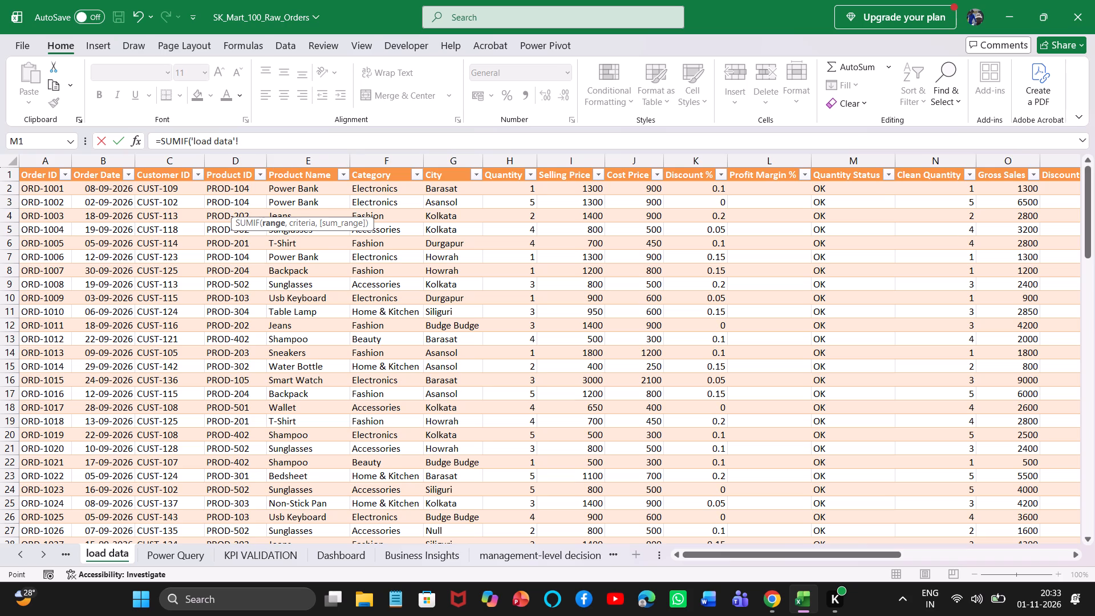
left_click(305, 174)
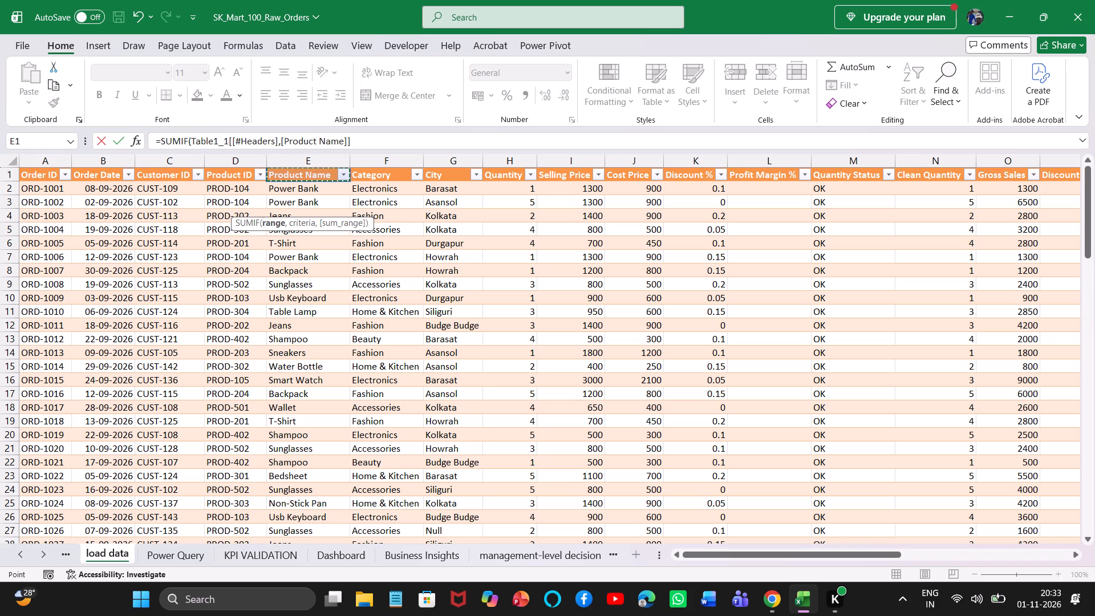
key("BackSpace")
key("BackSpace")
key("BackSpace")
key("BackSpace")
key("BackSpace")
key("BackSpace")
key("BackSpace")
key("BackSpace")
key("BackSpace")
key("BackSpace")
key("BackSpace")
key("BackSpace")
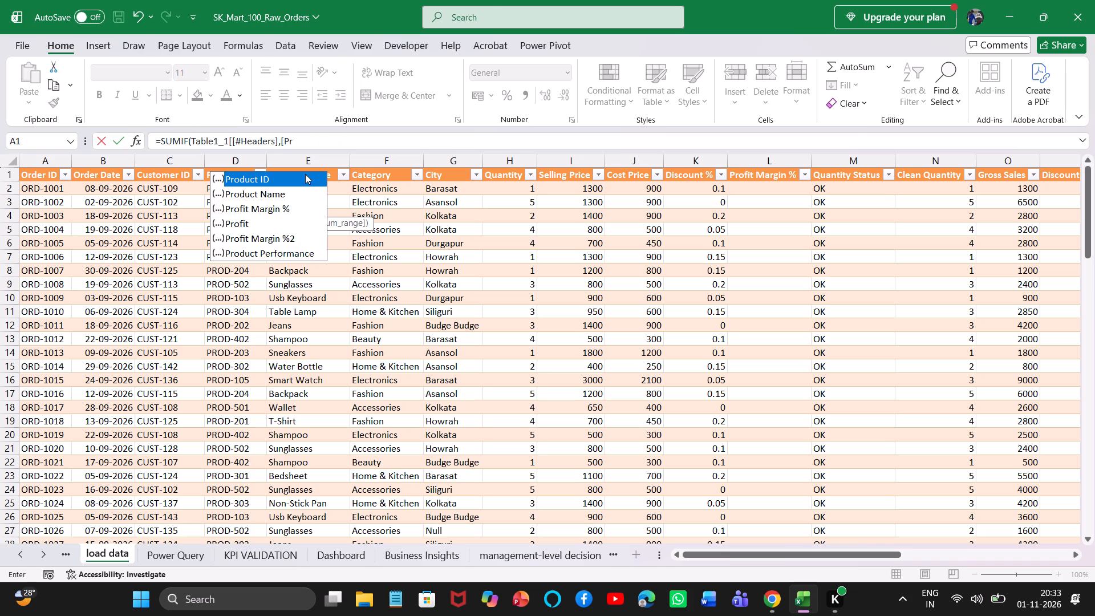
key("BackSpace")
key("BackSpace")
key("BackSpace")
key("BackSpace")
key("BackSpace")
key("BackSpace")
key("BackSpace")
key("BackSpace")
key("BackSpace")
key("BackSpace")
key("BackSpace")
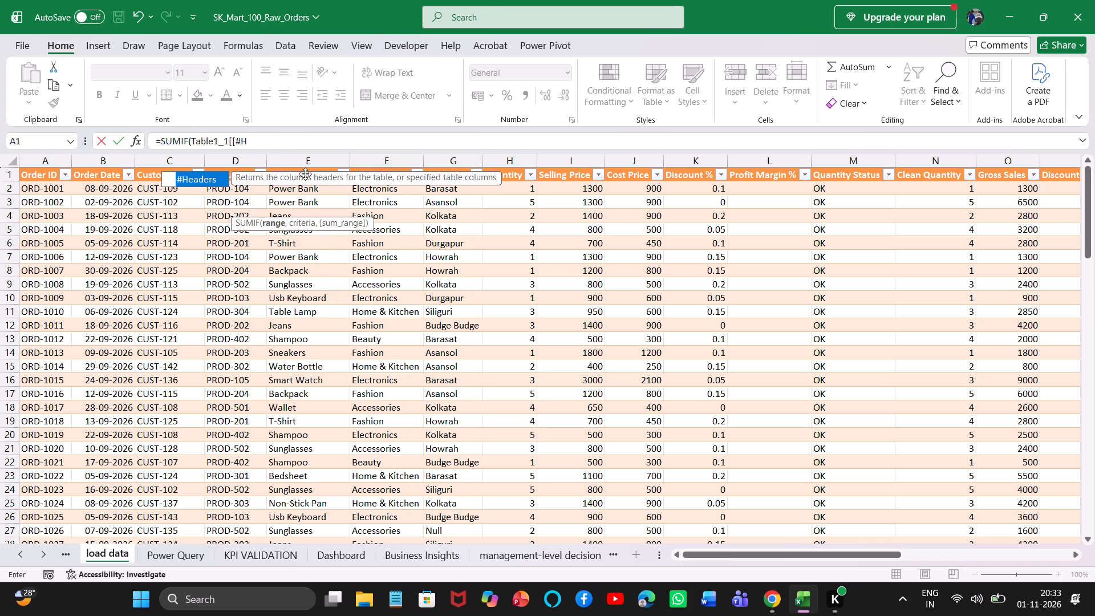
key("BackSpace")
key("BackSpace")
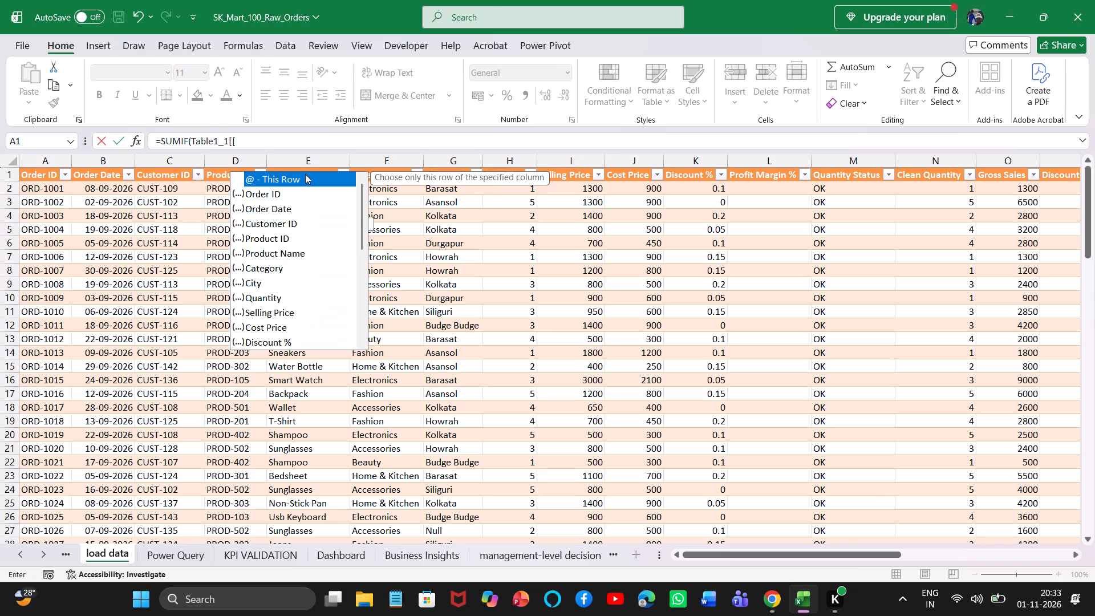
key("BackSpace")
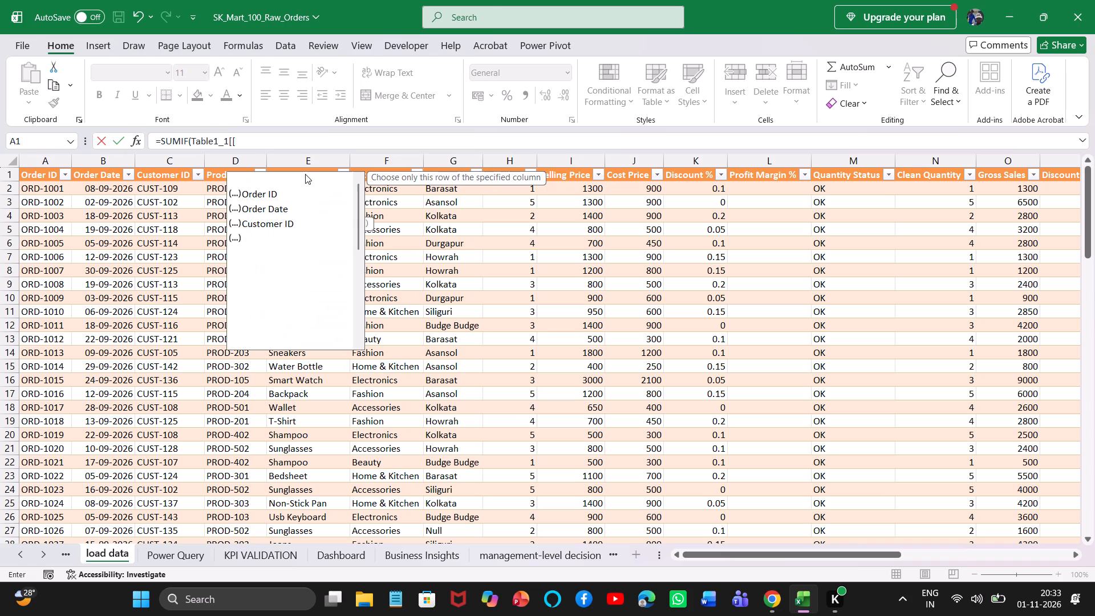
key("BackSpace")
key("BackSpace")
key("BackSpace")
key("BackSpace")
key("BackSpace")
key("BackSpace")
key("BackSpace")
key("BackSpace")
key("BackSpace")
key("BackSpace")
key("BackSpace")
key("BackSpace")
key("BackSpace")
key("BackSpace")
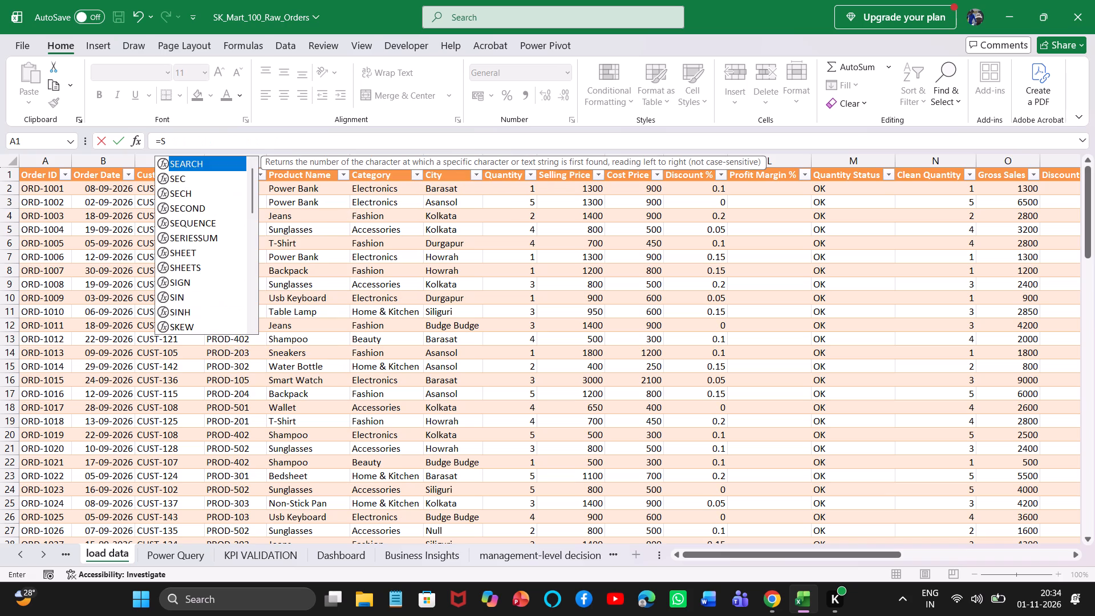
Complete C3's SUMIF with the Product Name column including its header, criterion 'load data'!E2 and Clean Quantity sum range 'load data'!N1:N59.
type("umif")
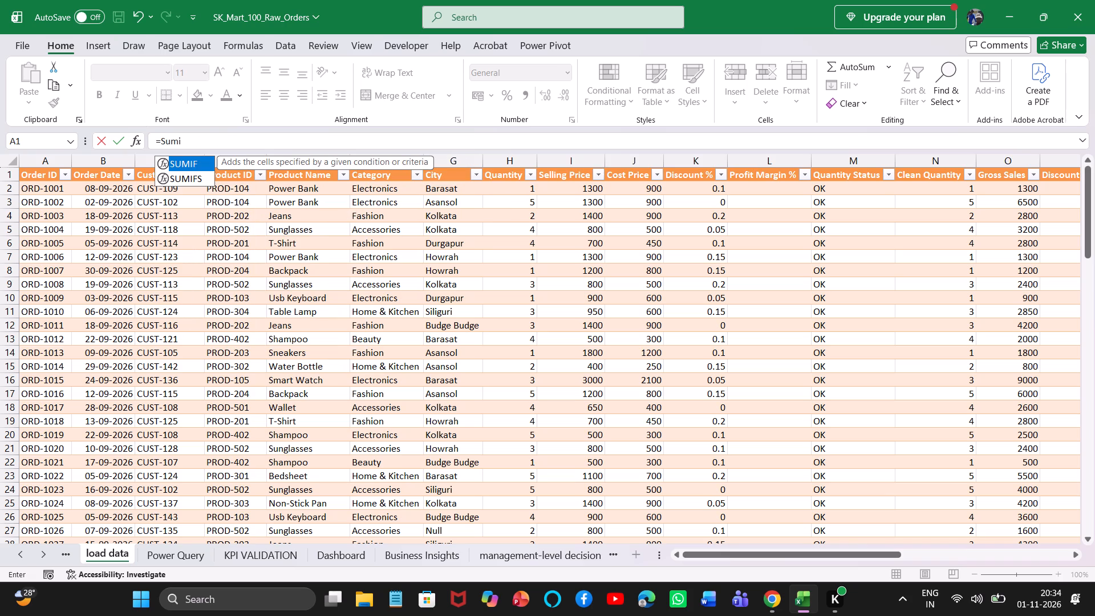
key("Tab")
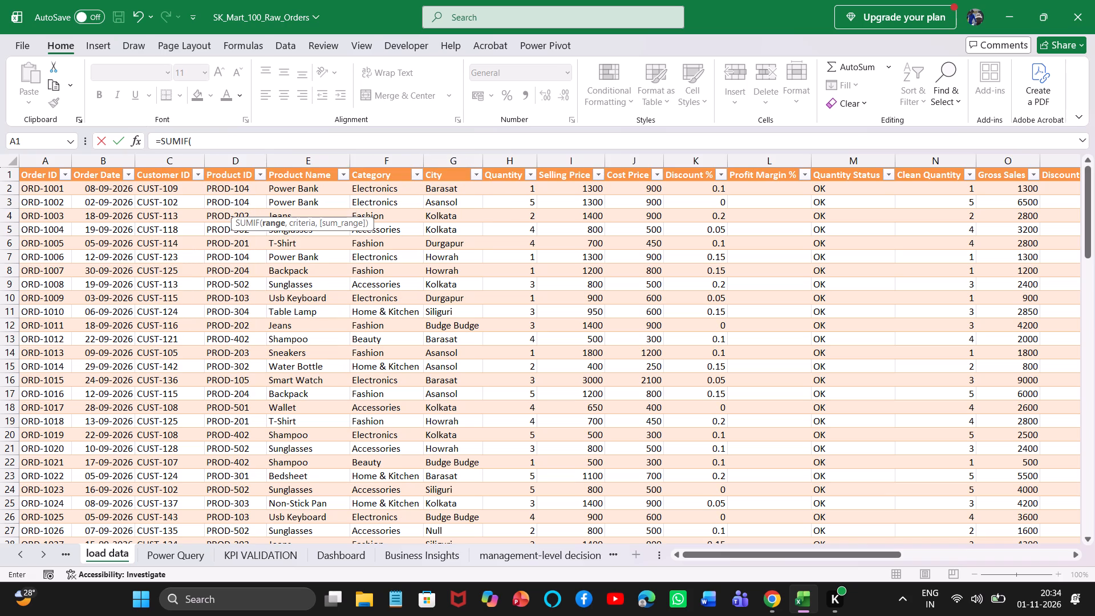
left_click(319, 178)
key("ctrl+shift+Down")
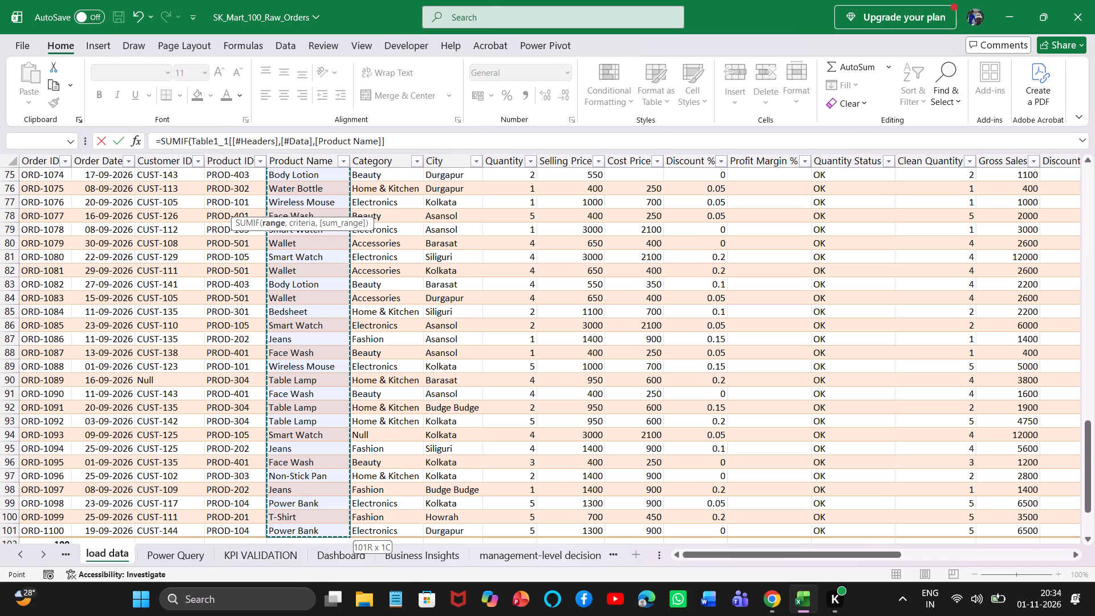
key("comma")
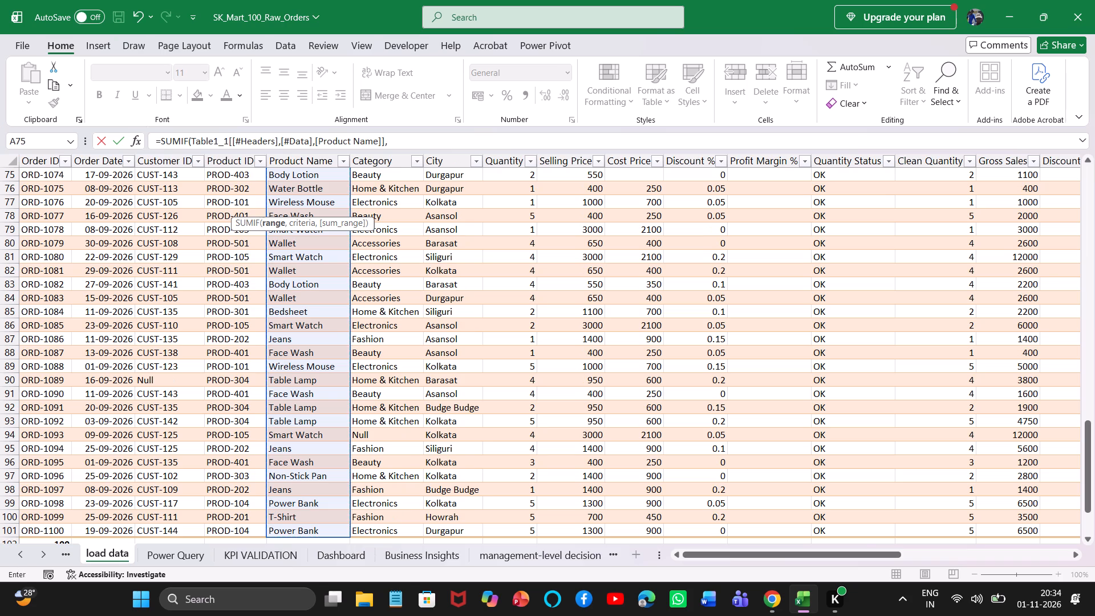
key("alt+Tab")
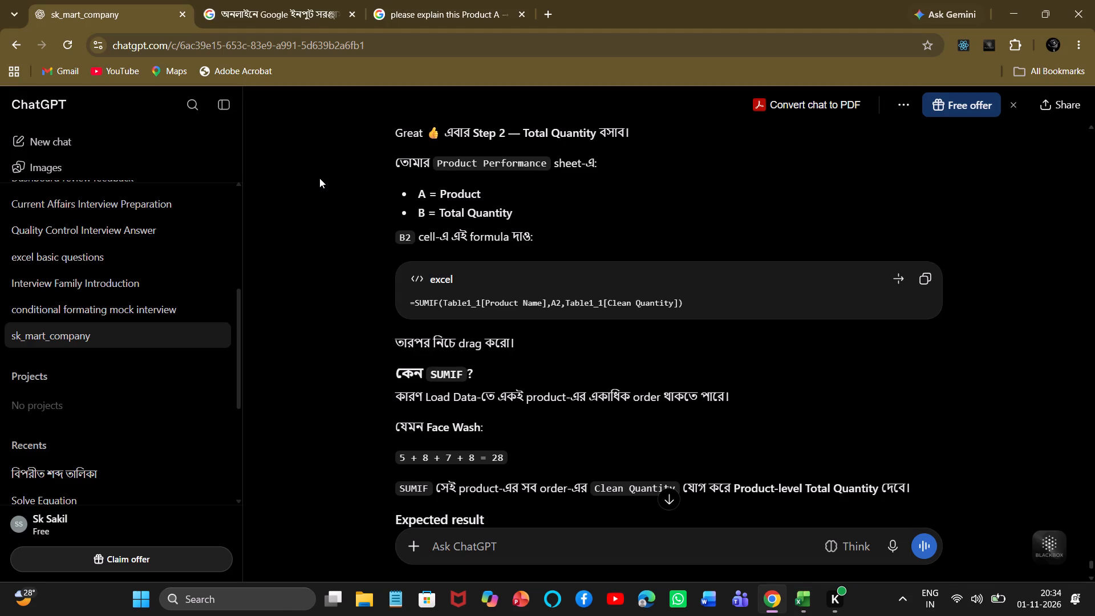
key("alt+Tab")
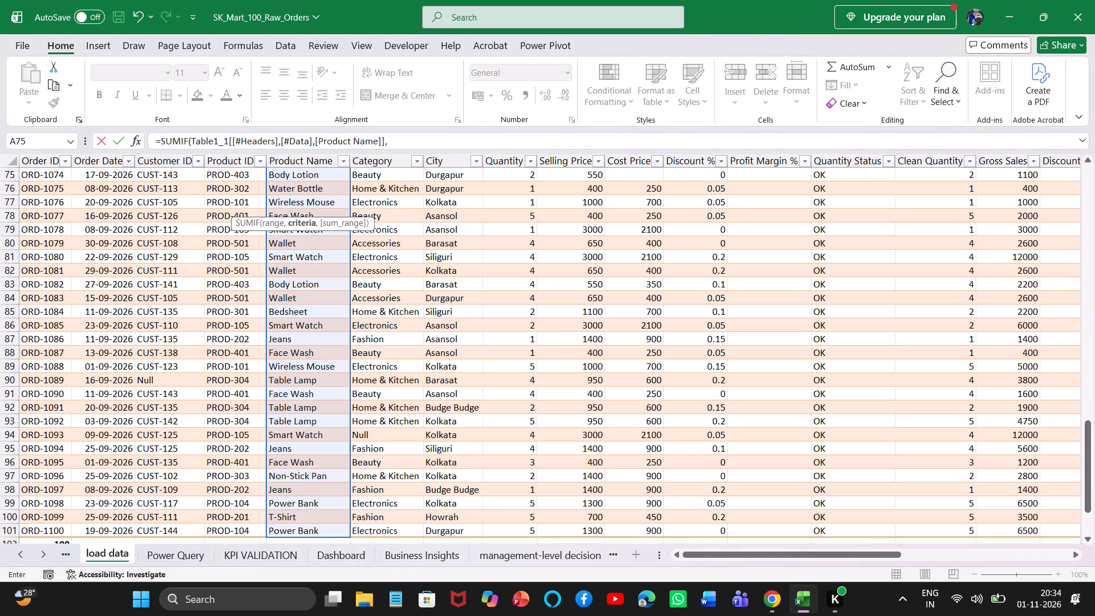
left_click_drag(1086, 487, 1058, 171)
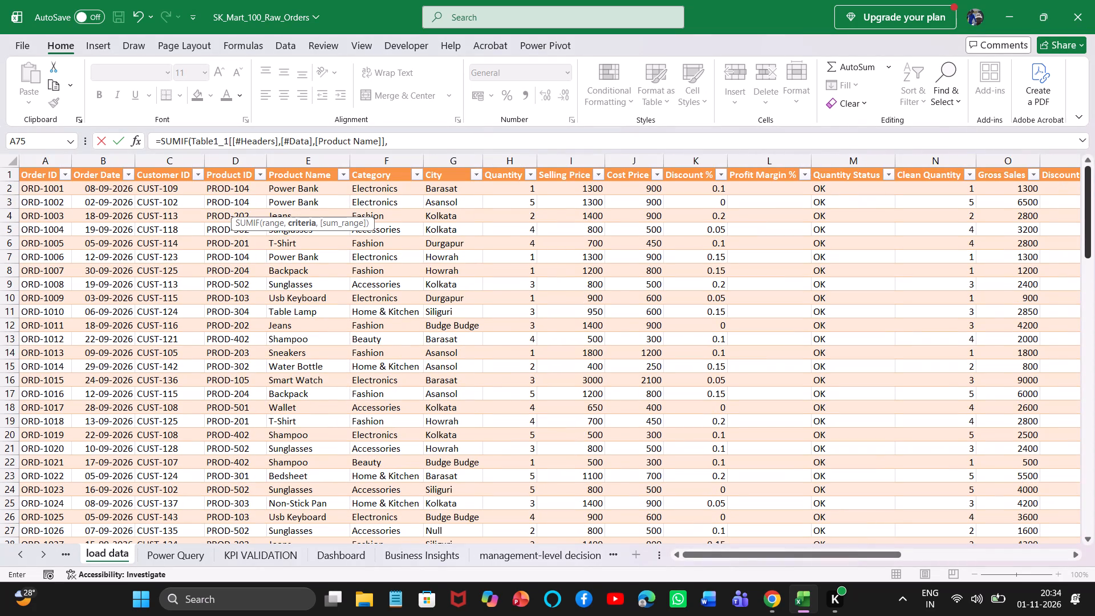
left_click(297, 193)
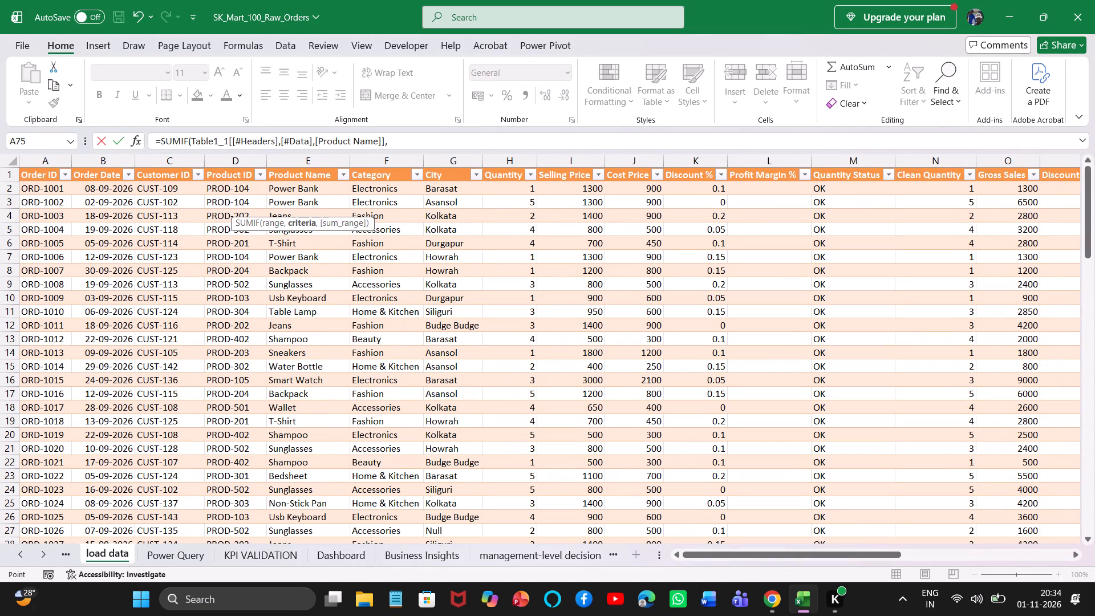
key("alt+Tab")
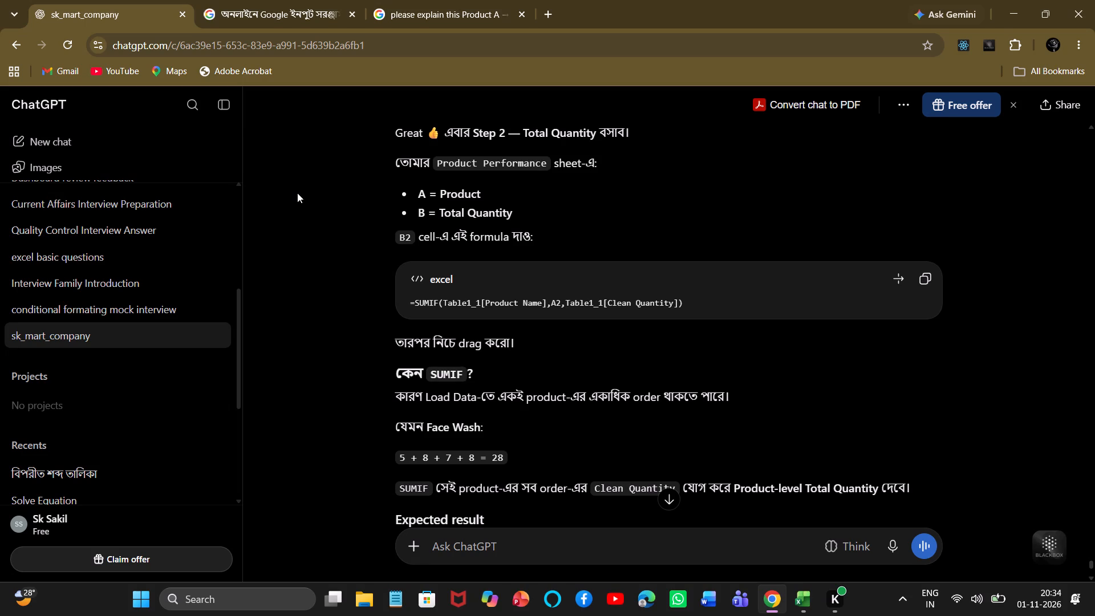
key("alt+Tab")
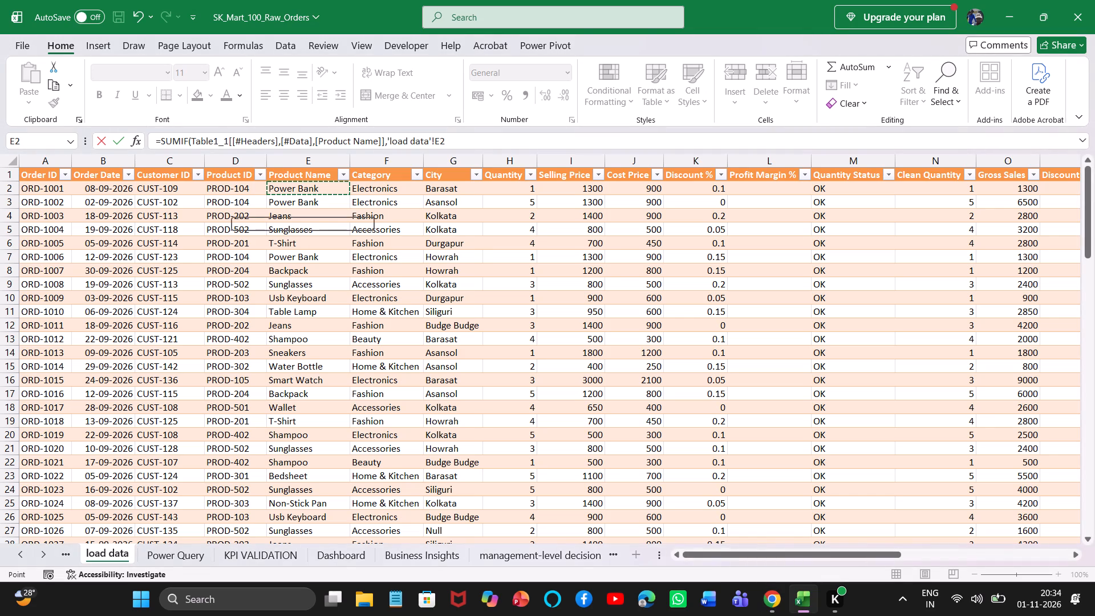
key("comma")
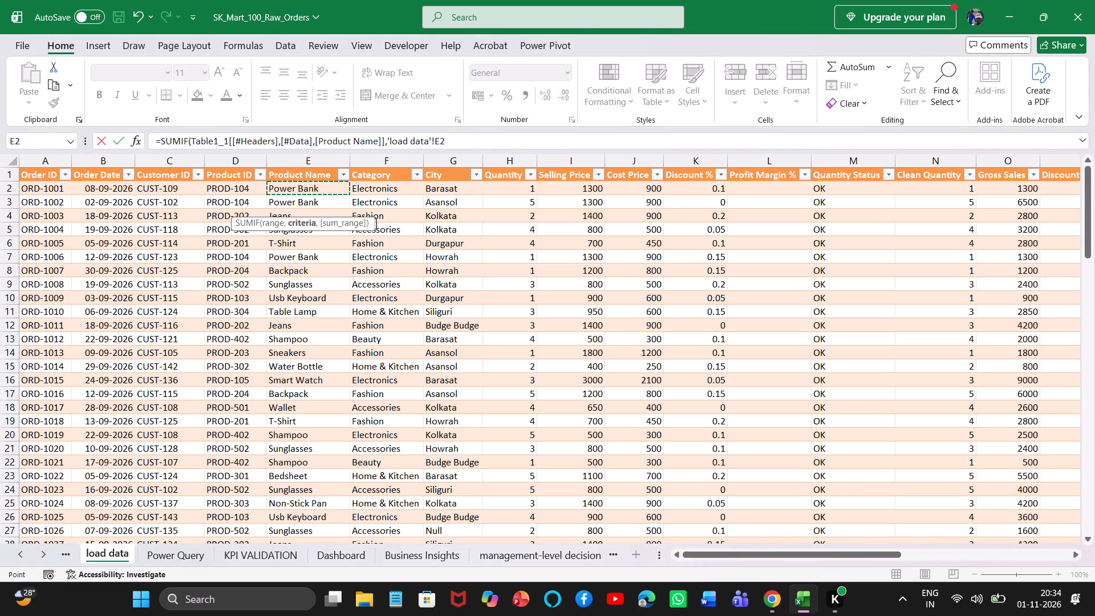
left_click(926, 176)
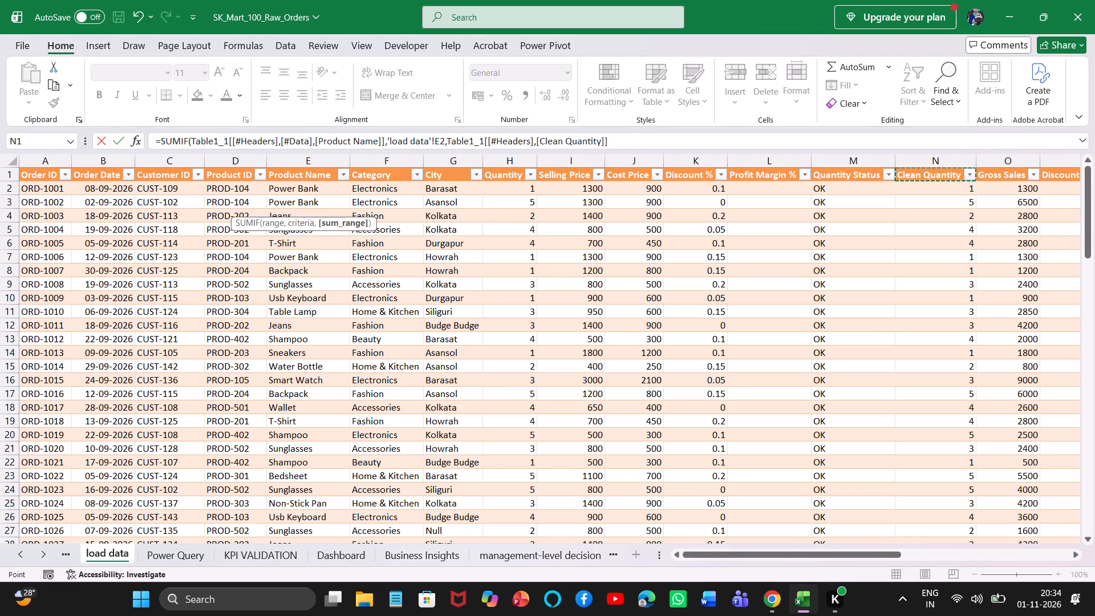
key("ctrl+shift+Down")
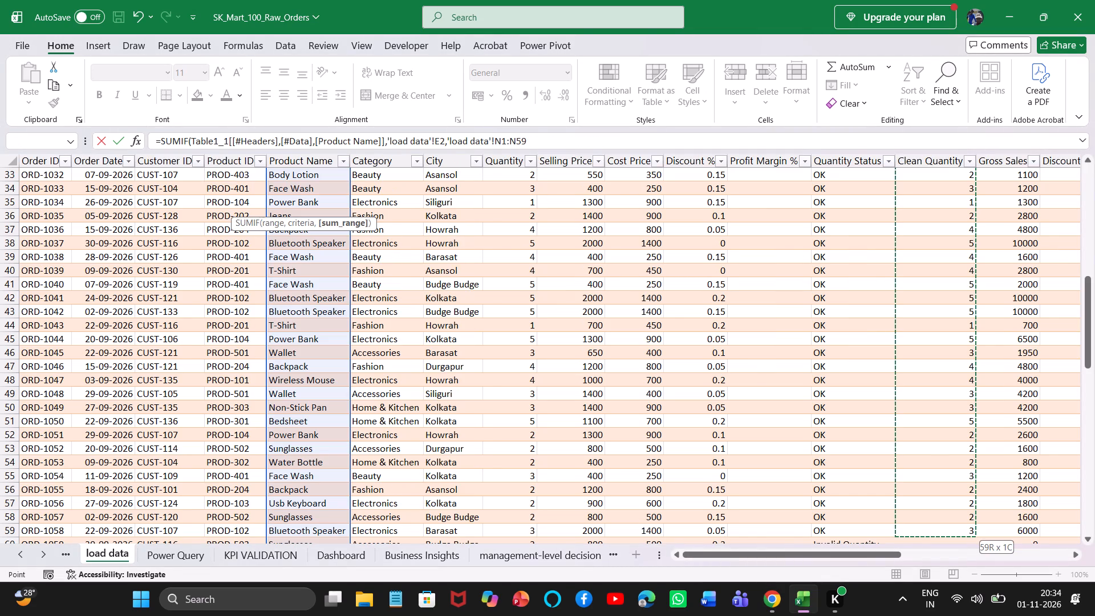
key("shift+parenright")
key("Return")
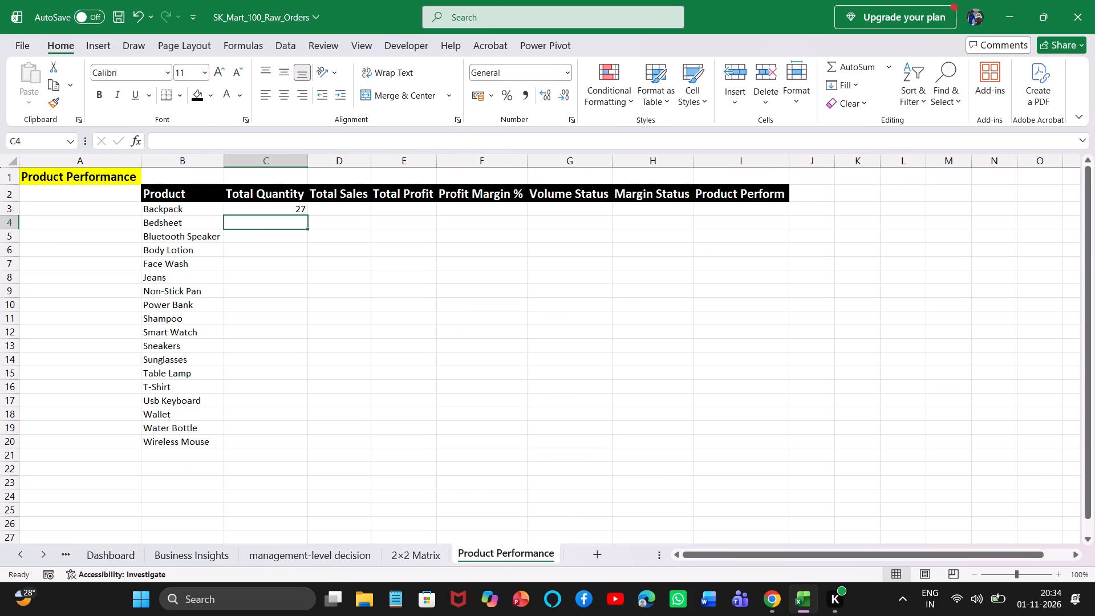
Fill the Total Quantity formula from C3 down to C20 for all products.
left_click(304, 209)
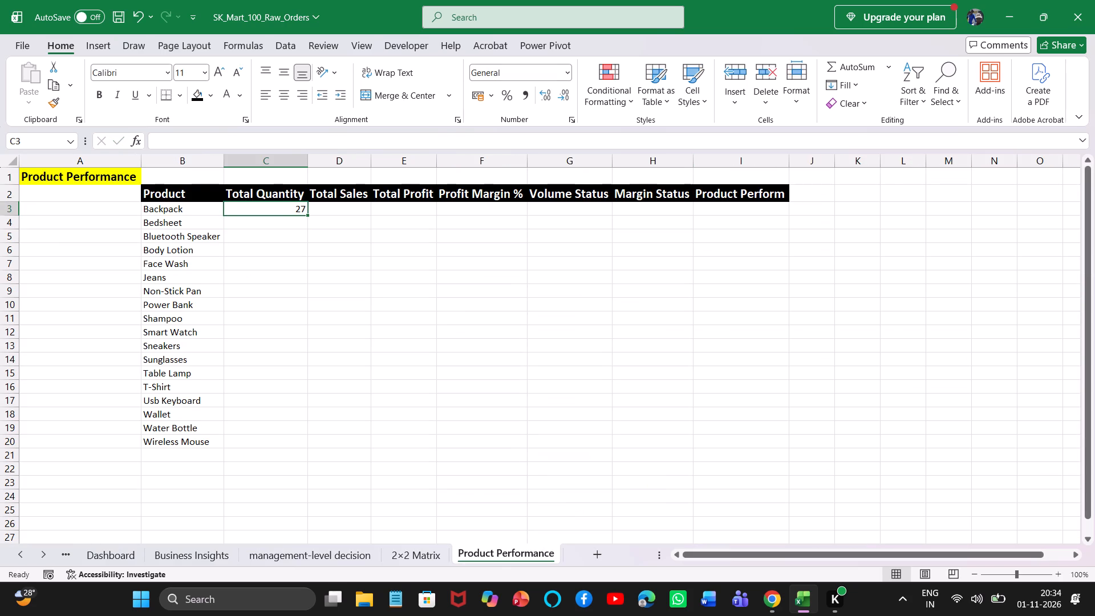
double_click(306, 216)
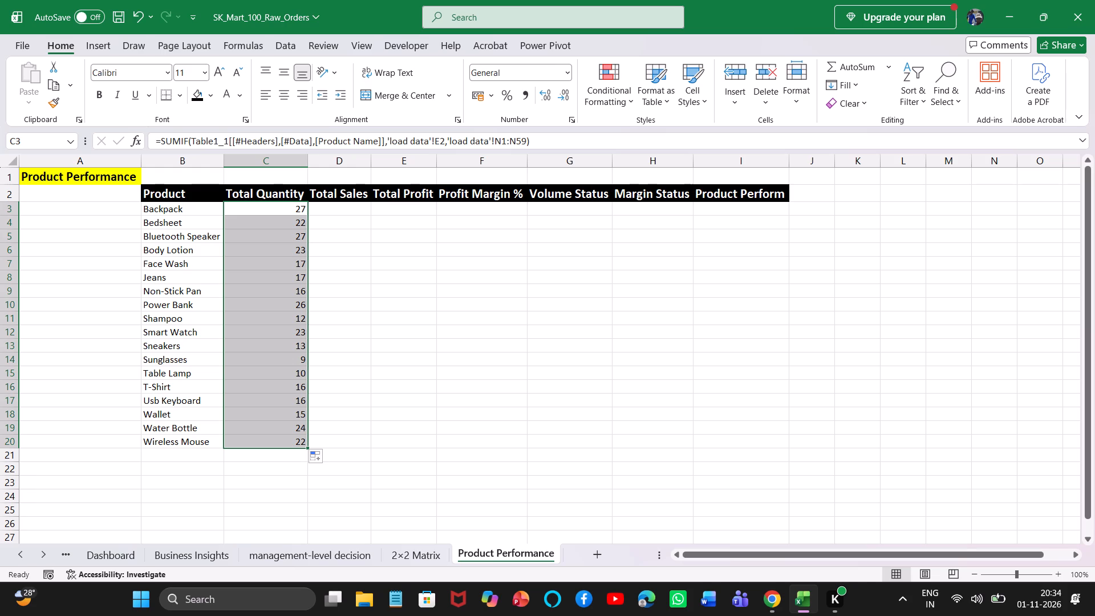
Check each product's Sum of Clean Quantity in the product-wise profit margin table on the pivot table sheet.
triple_click(19, 557)
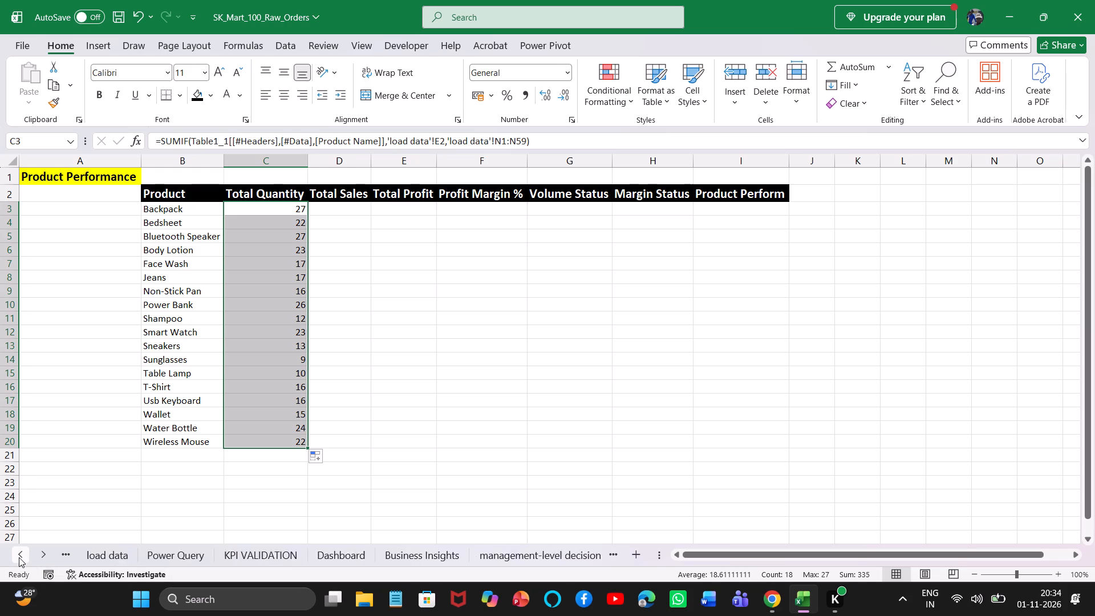
triple_click(19, 557)
left_click(19, 557)
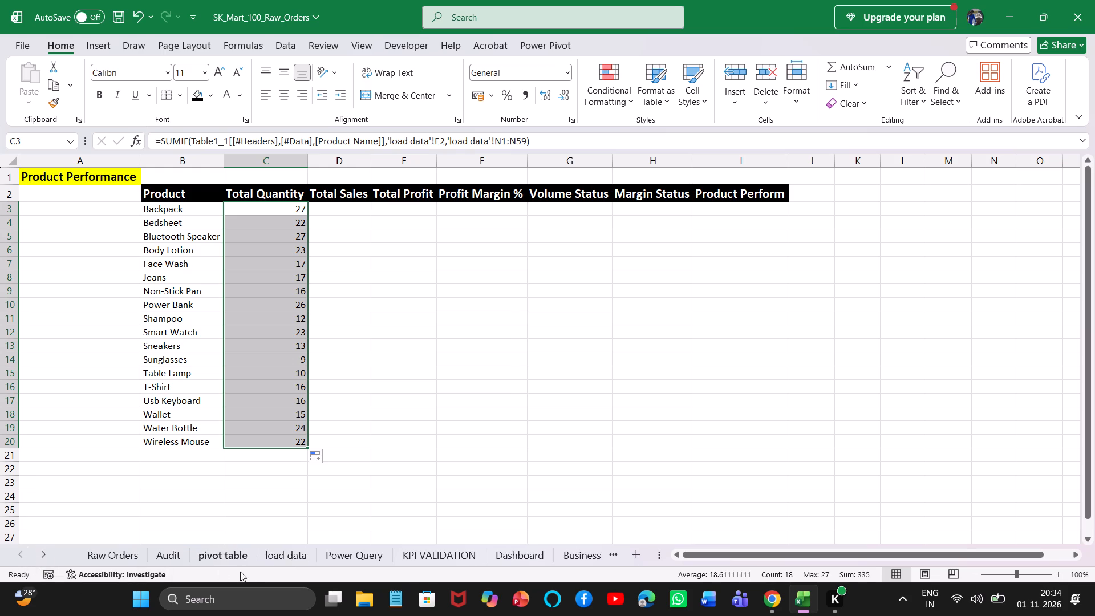
left_click(237, 560)
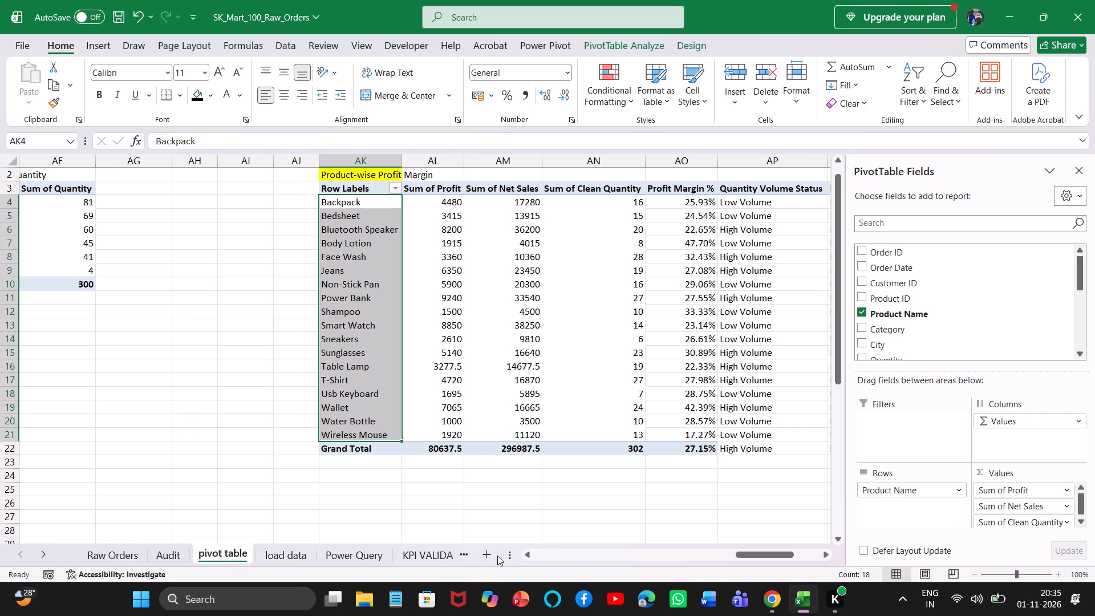
Look at the load data sheet's classification columns, ending back on the Product Performance sheet.
left_click(282, 561)
key("Right")
key("Right")
key("Right")
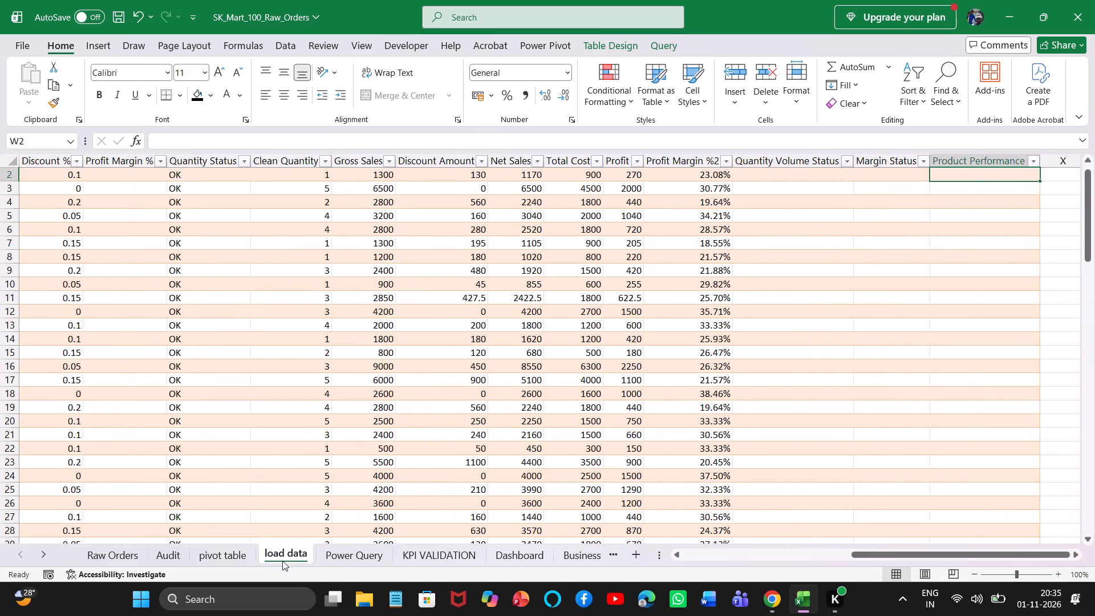
key("Right")
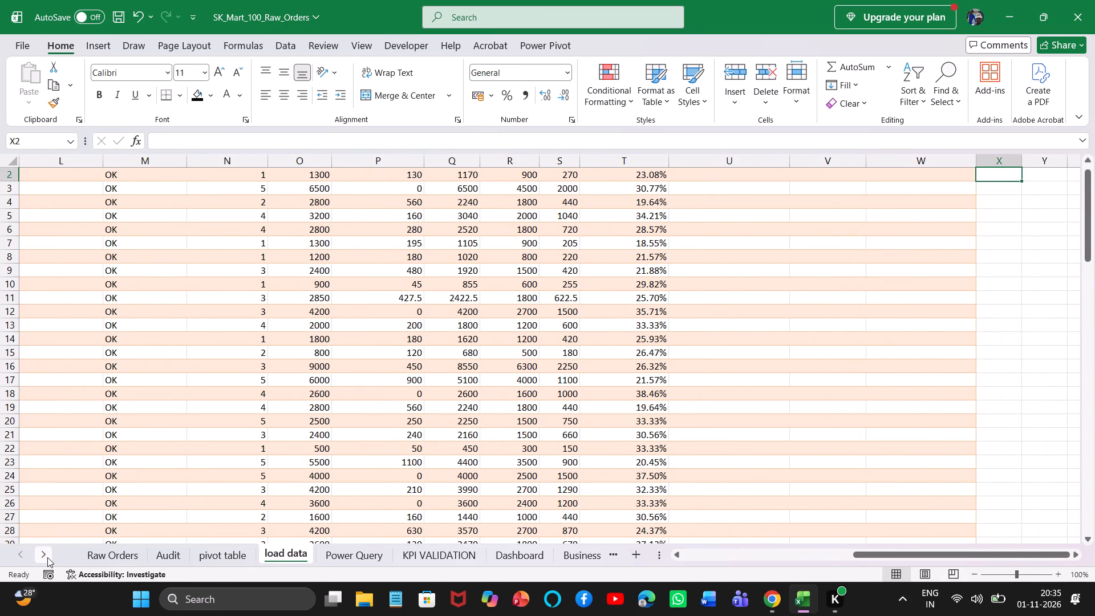
triple_click(47, 557)
triple_click(47, 557)
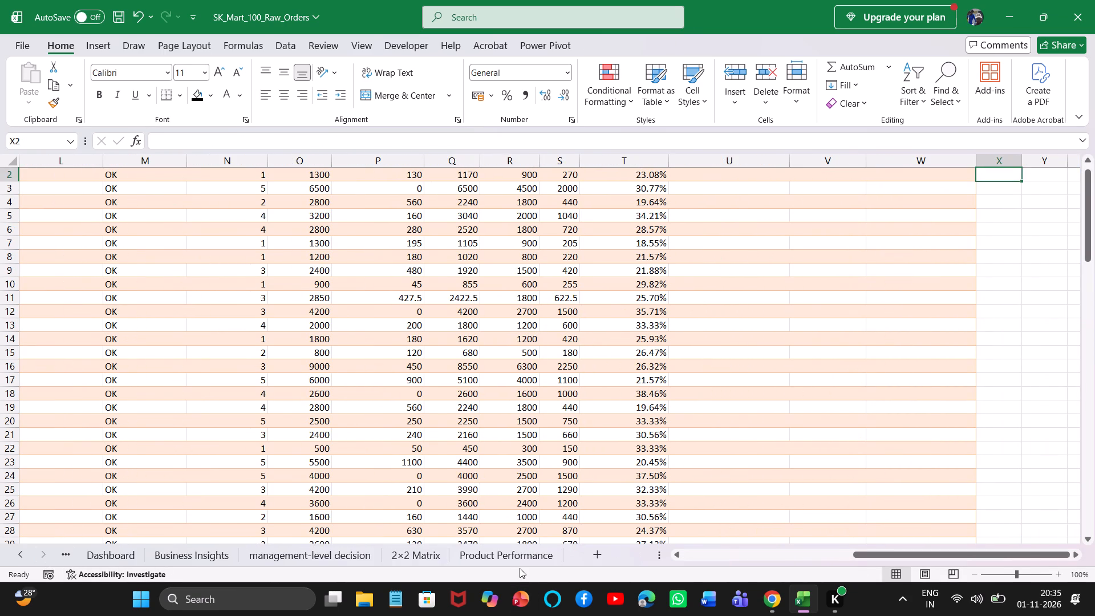
left_click(514, 558)
left_click(364, 380)
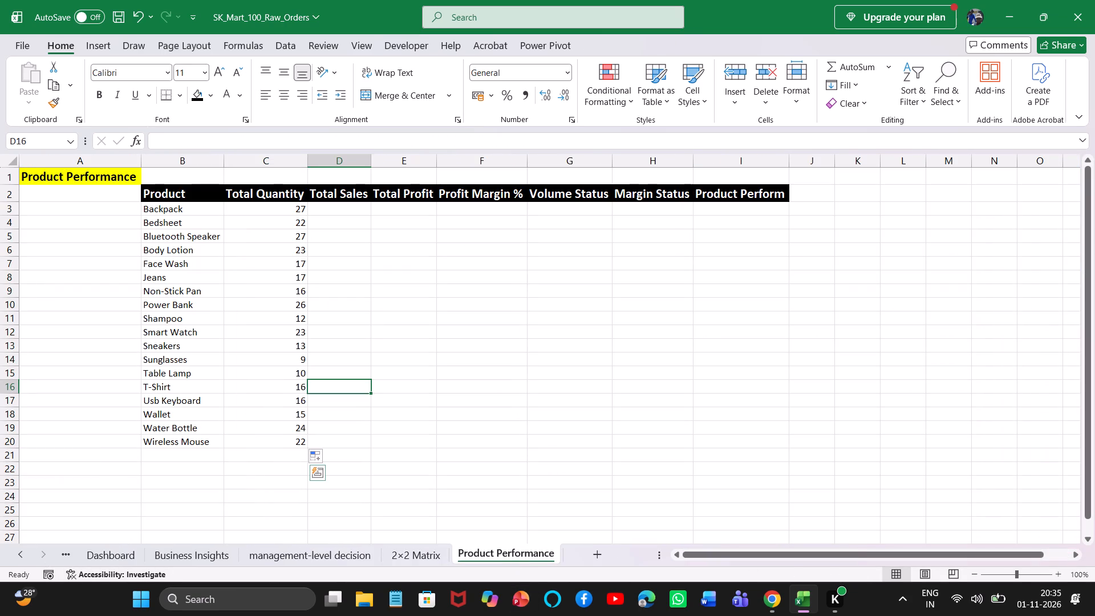
Clear all arguments from the SUMIF formula in Backpack's Total Quantity cell C3, keeping only the function opening.
left_click(294, 214)
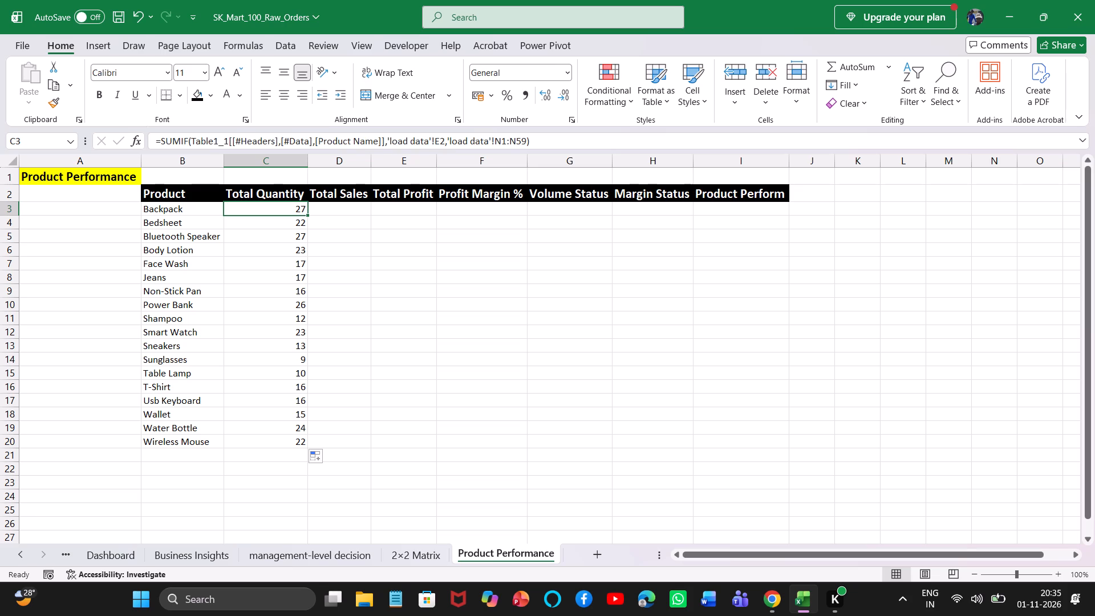
left_click(546, 140)
key("BackSpace")
key("BackSpace")
key("BackSpace")
key("BackSpace")
key("BackSpace")
key("BackSpace")
key("BackSpace")
key("BackSpace")
key("BackSpace")
key("BackSpace")
key("BackSpace")
key("BackSpace")
key("BackSpace")
key("BackSpace")
key("BackSpace")
key("BackSpace")
key("BackSpace")
key("BackSpace")
key("BackSpace")
key("BackSpace")
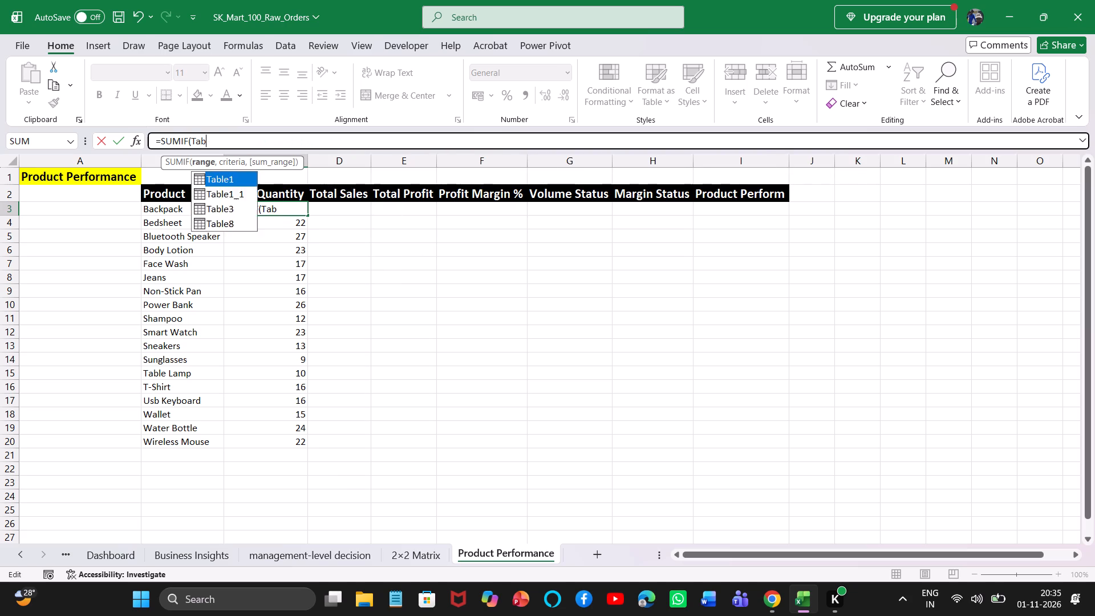
key("BackSpace")
key("BackSpace")
key("BackSpace")
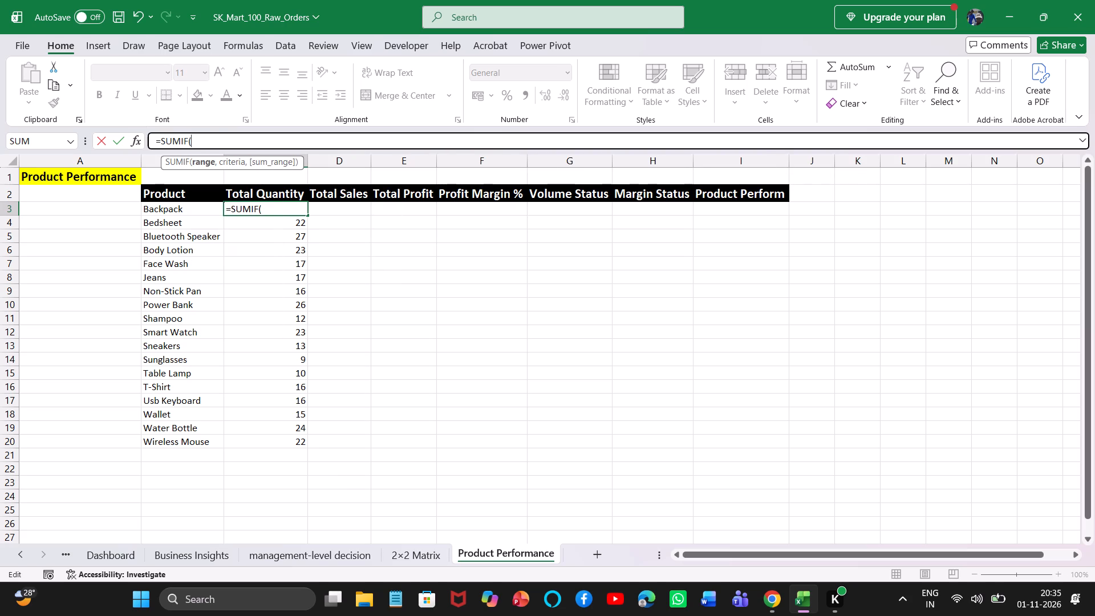
key("BackSpace")
key("Tab")
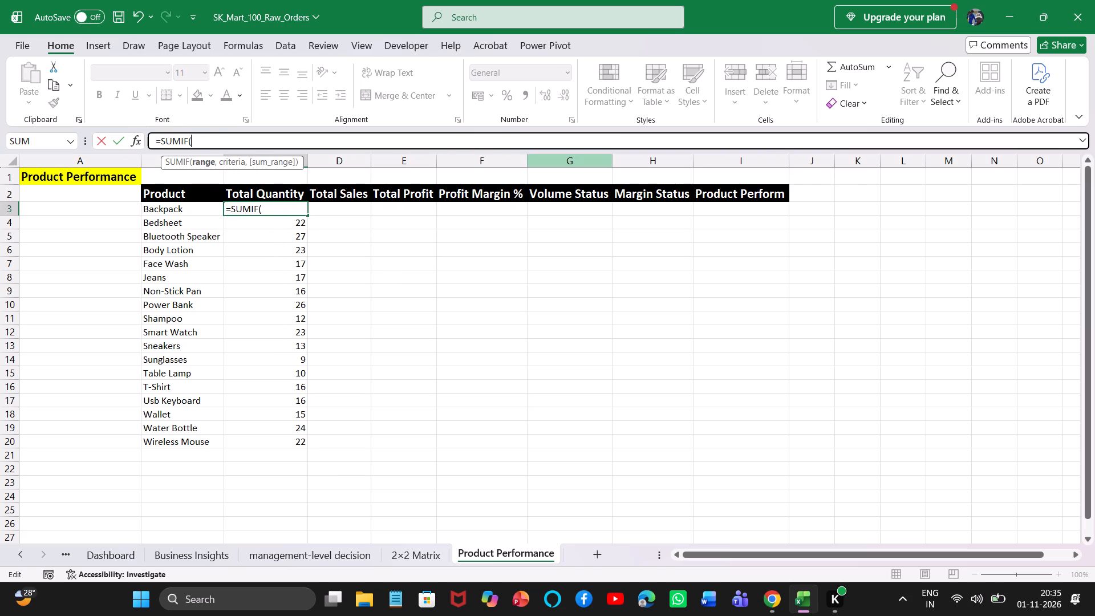
Set C3's SUMIF range to the load data sheet's full Product Name column without its header, Table1_1[Product Name].
triple_click(23, 558)
triple_click(23, 558)
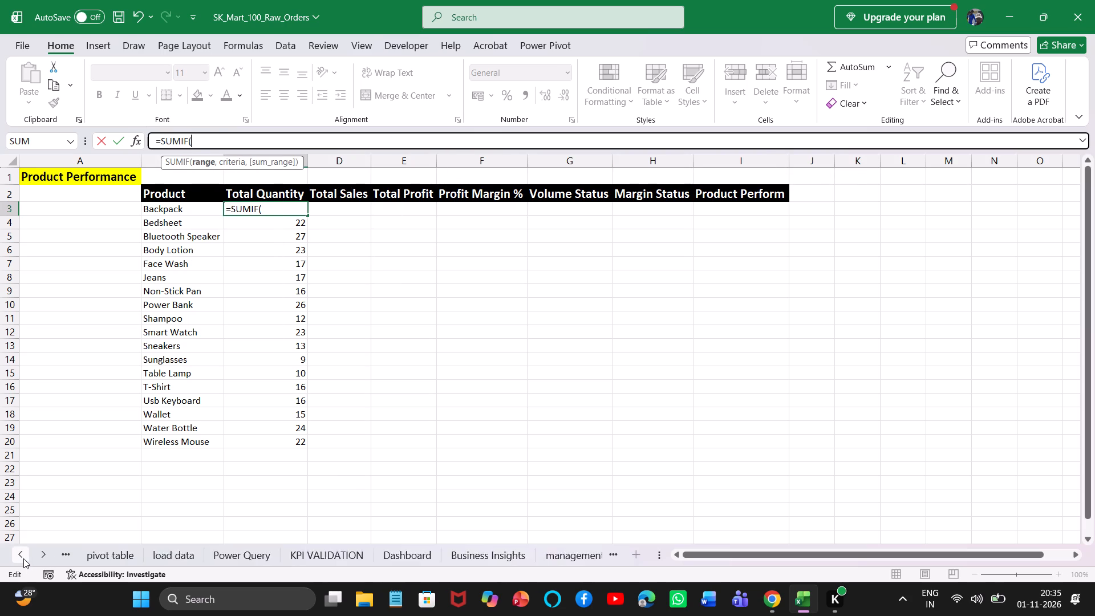
left_click(23, 558)
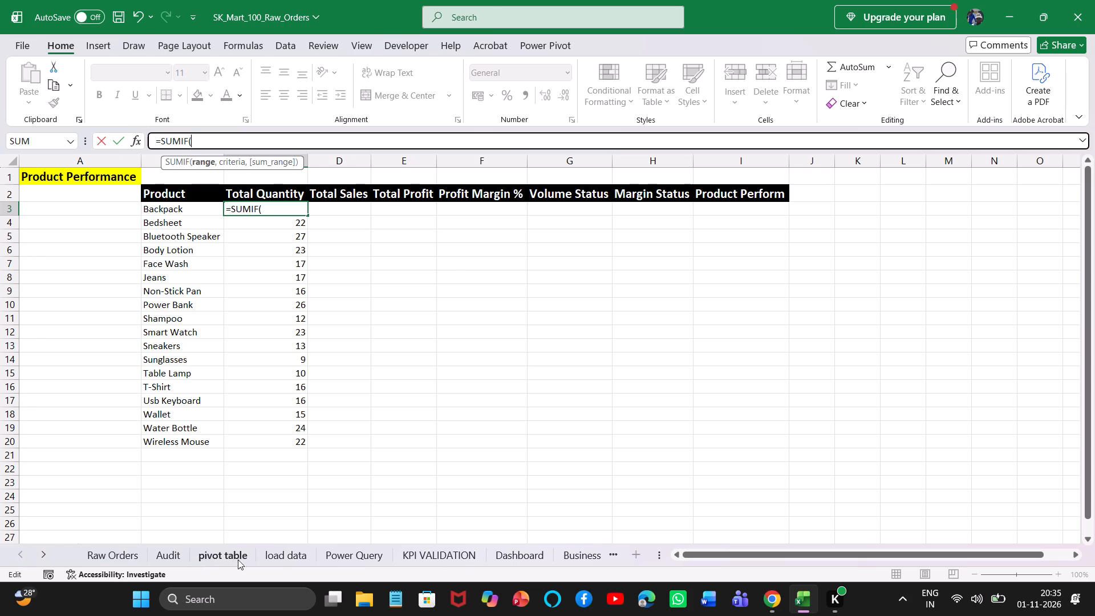
left_click(282, 558)
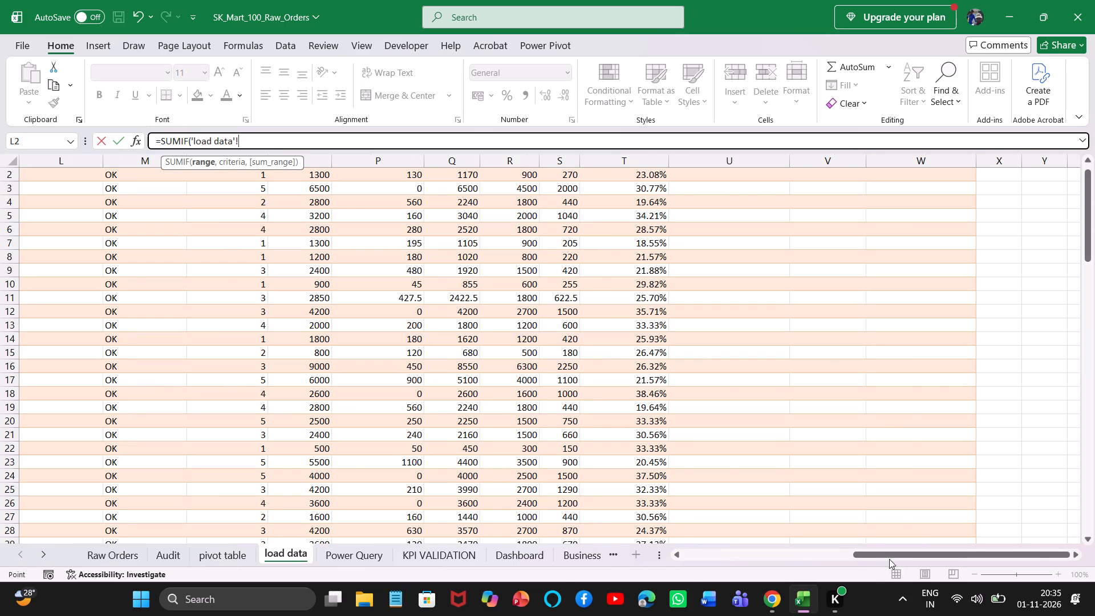
left_click_drag(889, 555, 677, 549)
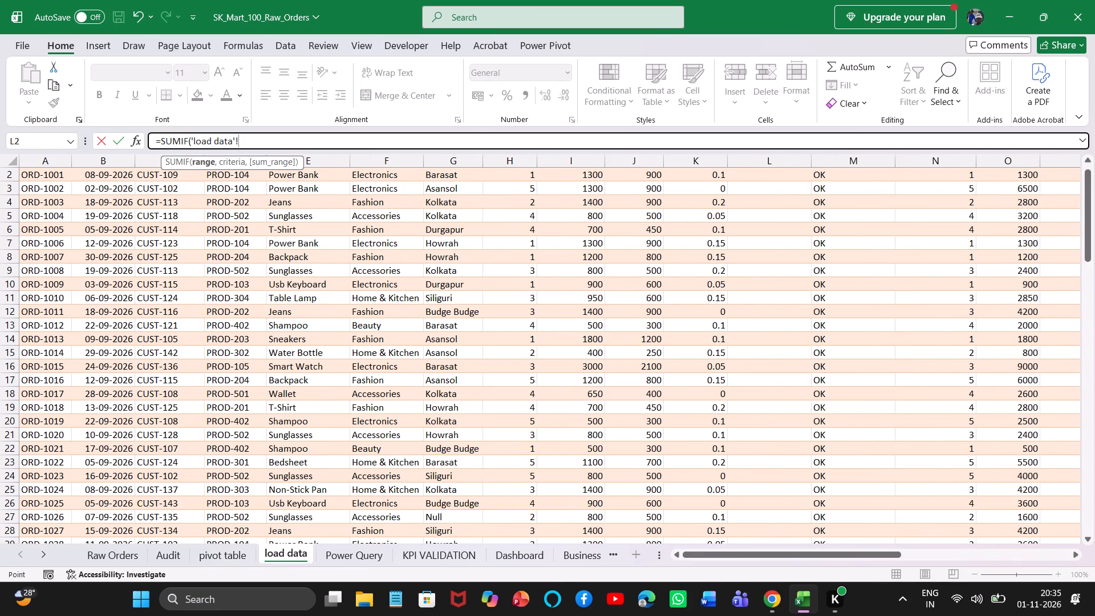
left_click_drag(1088, 257, 1072, 145)
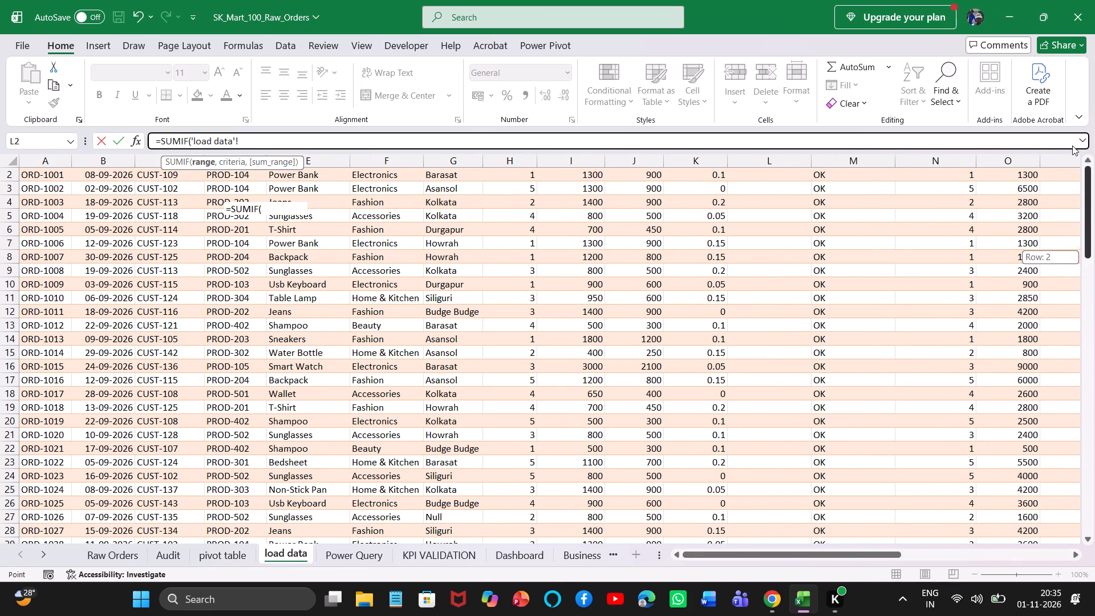
left_click_drag(1072, 145, 1068, 113)
left_click(303, 189)
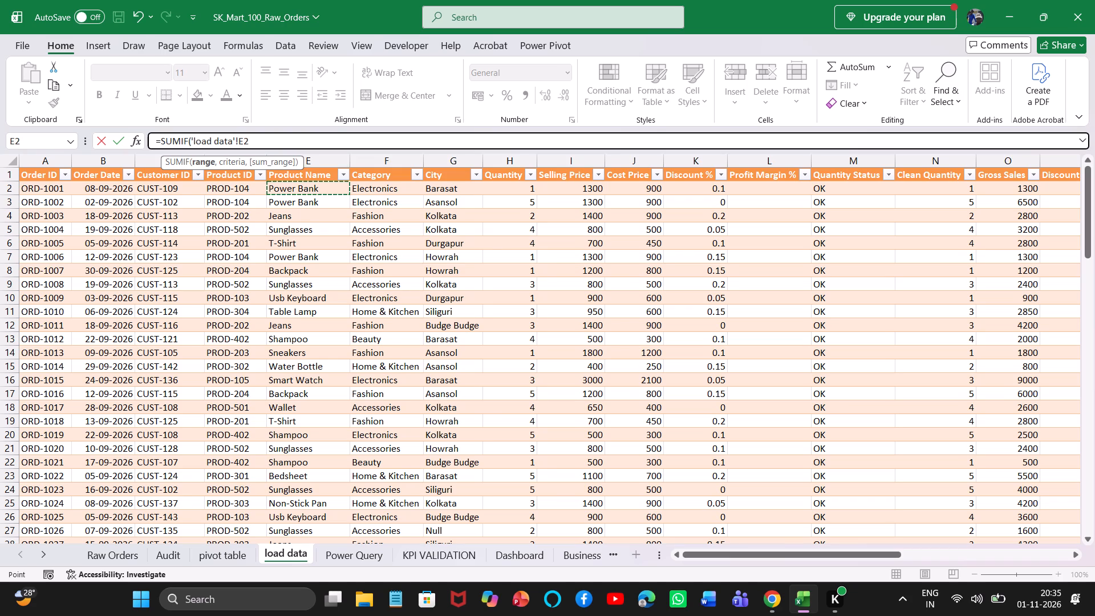
key("ctrl+shift+Down")
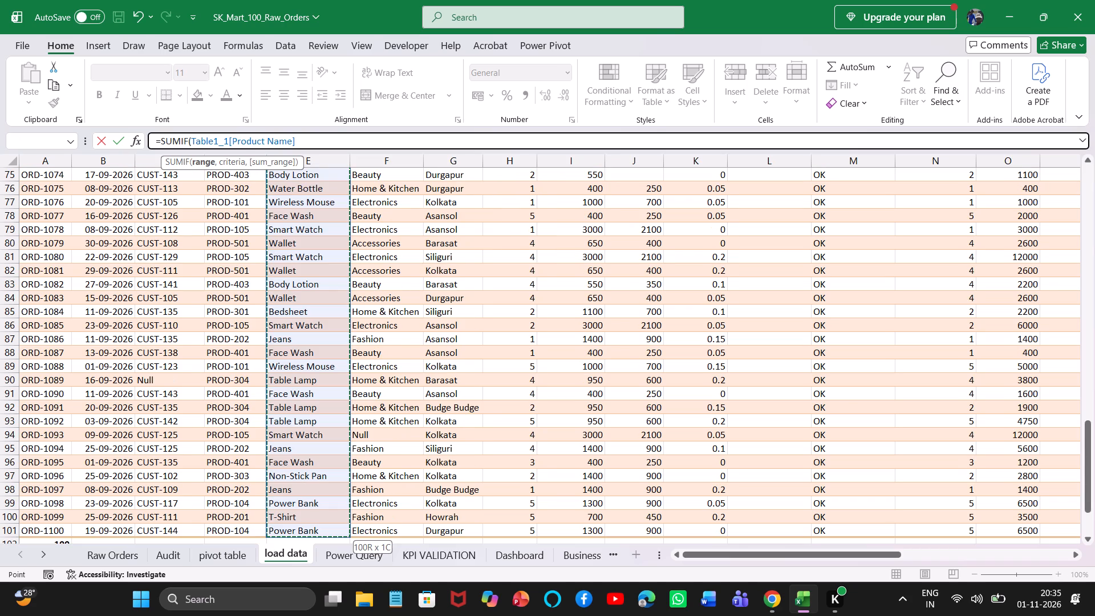
key("comma")
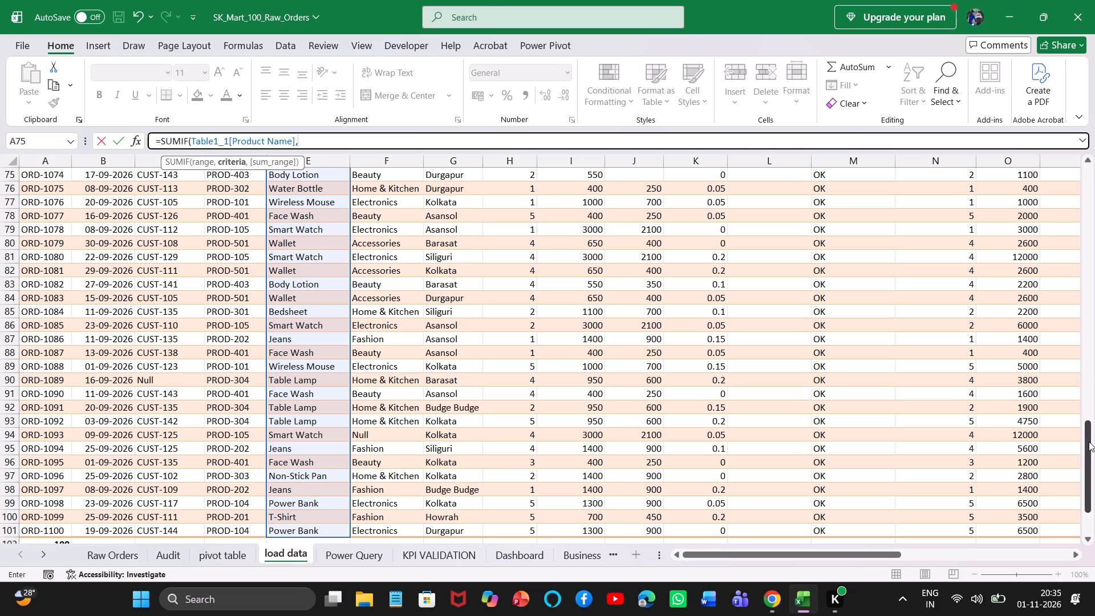
Complete C3's SUMIF with criterion 'load data'!E2 and the full Clean Quantity column, Table1_1[Clean Quantity], as the sum range.
left_click_drag(1088, 441, 1094, 135)
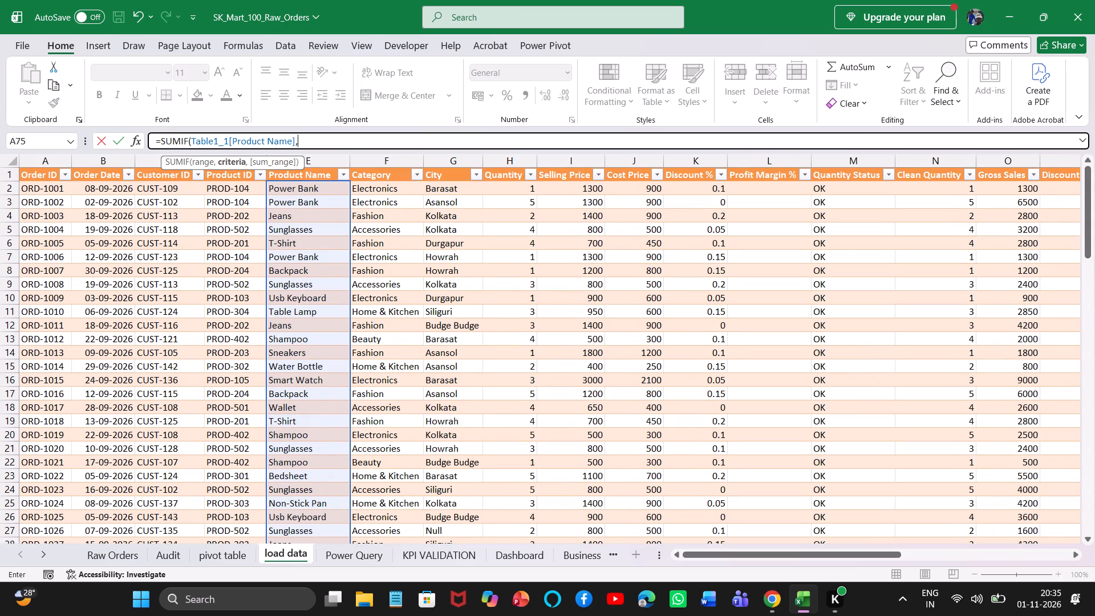
left_click(317, 189)
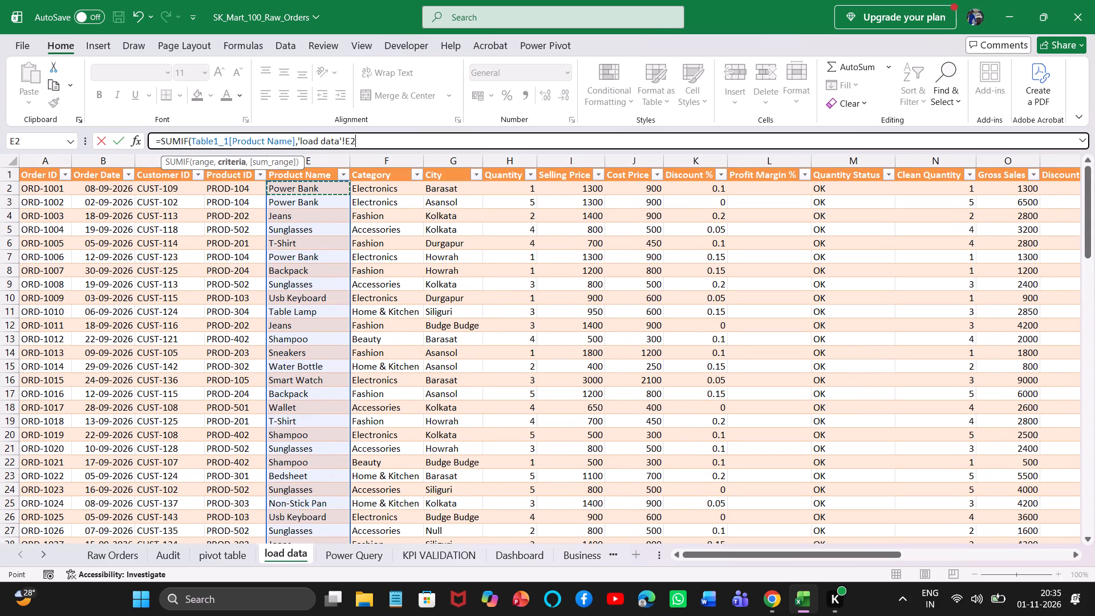
key("comma")
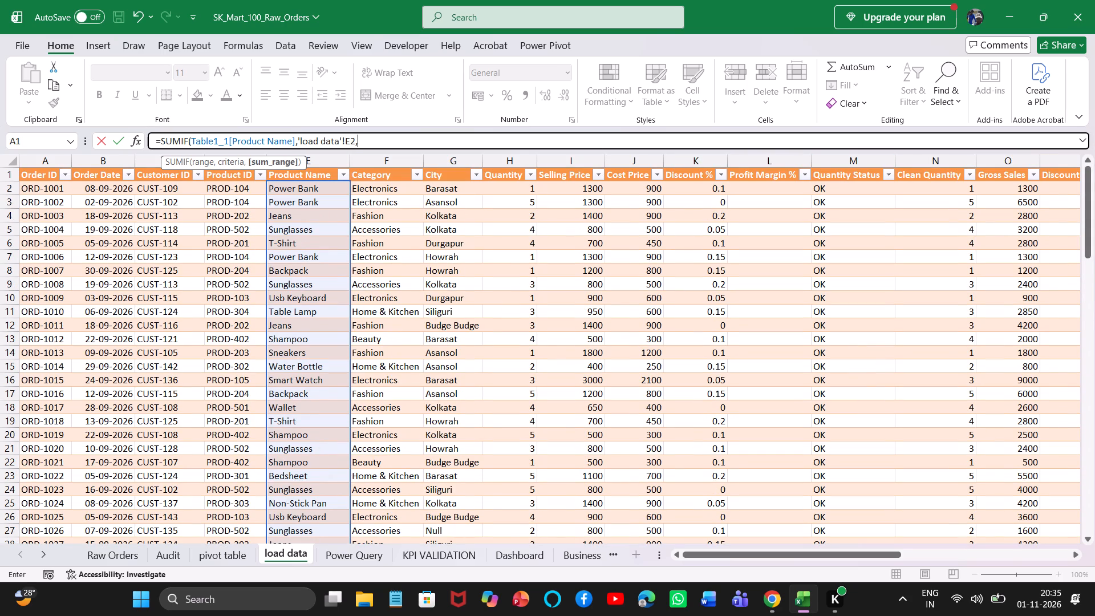
left_click(955, 189)
key("ctrl+shift+Down")
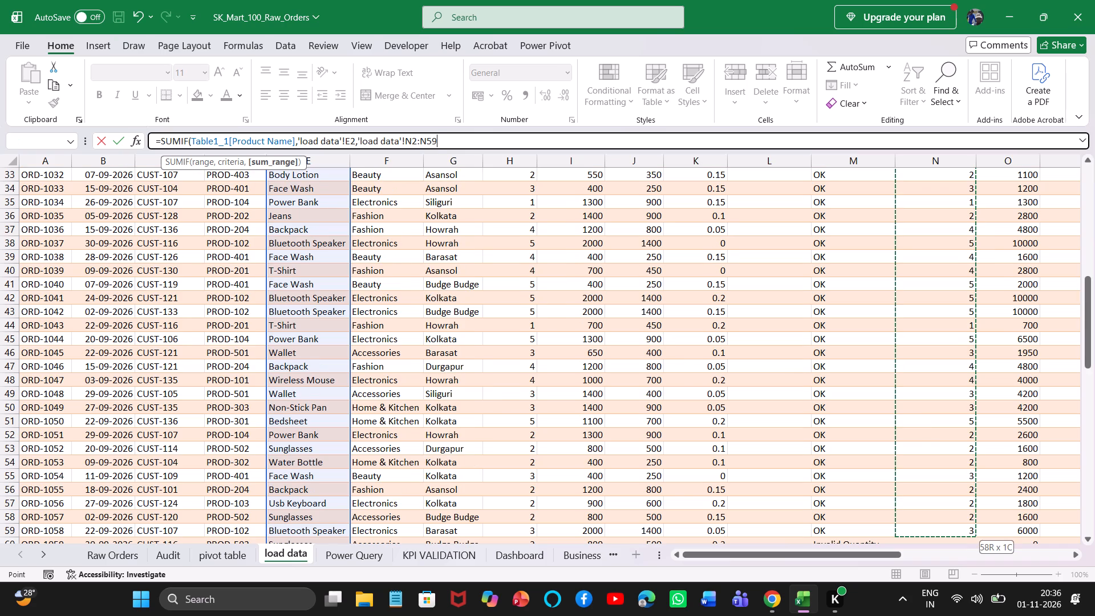
key("ctrl+shift+Down")
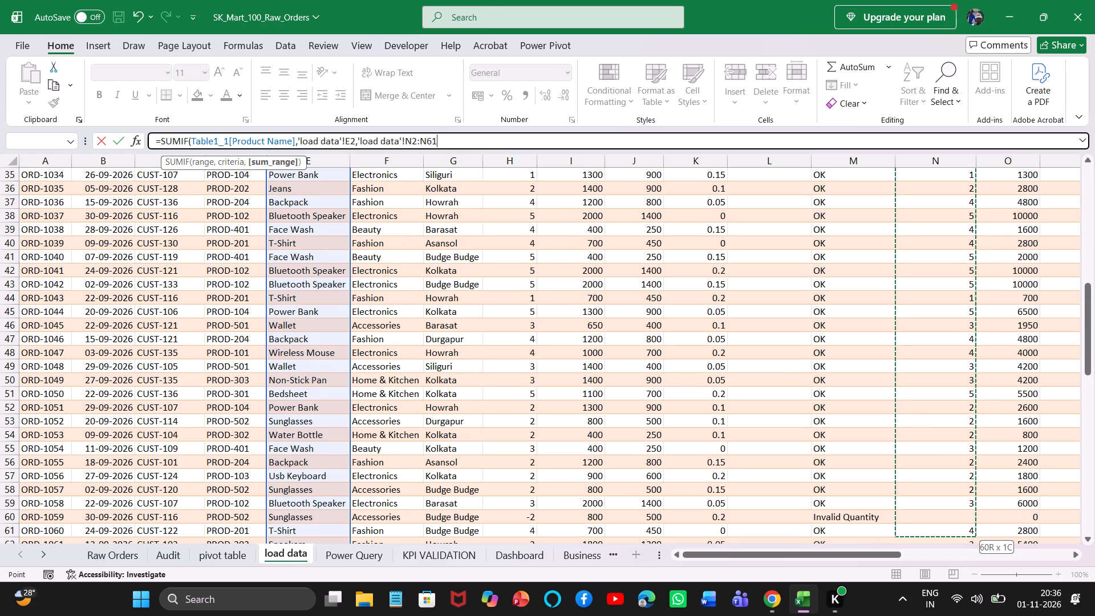
key("ctrl+shift+Down")
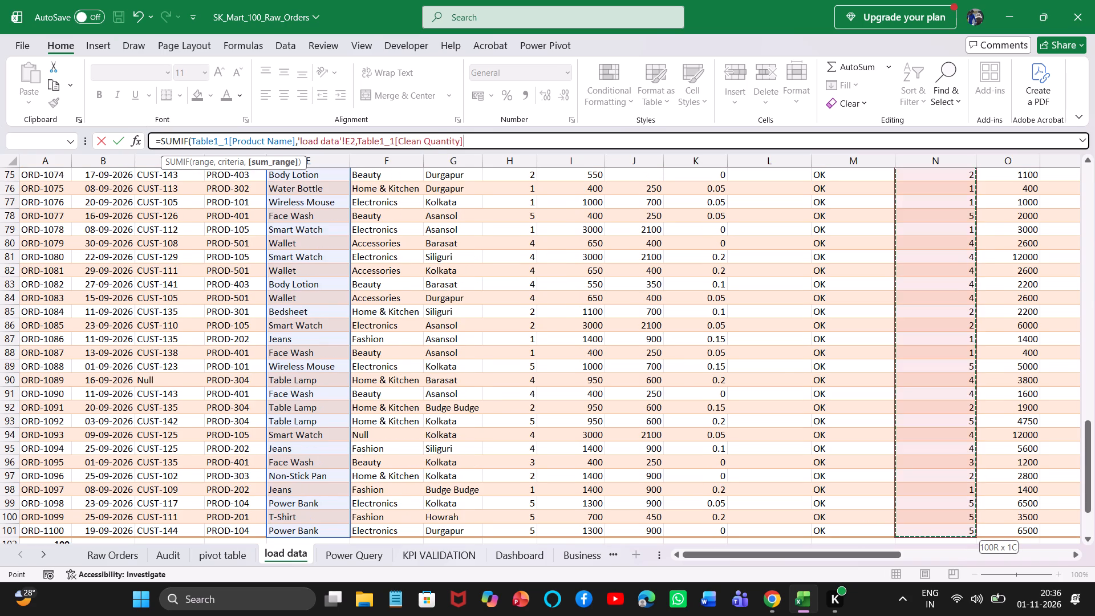
key("shift+parenright")
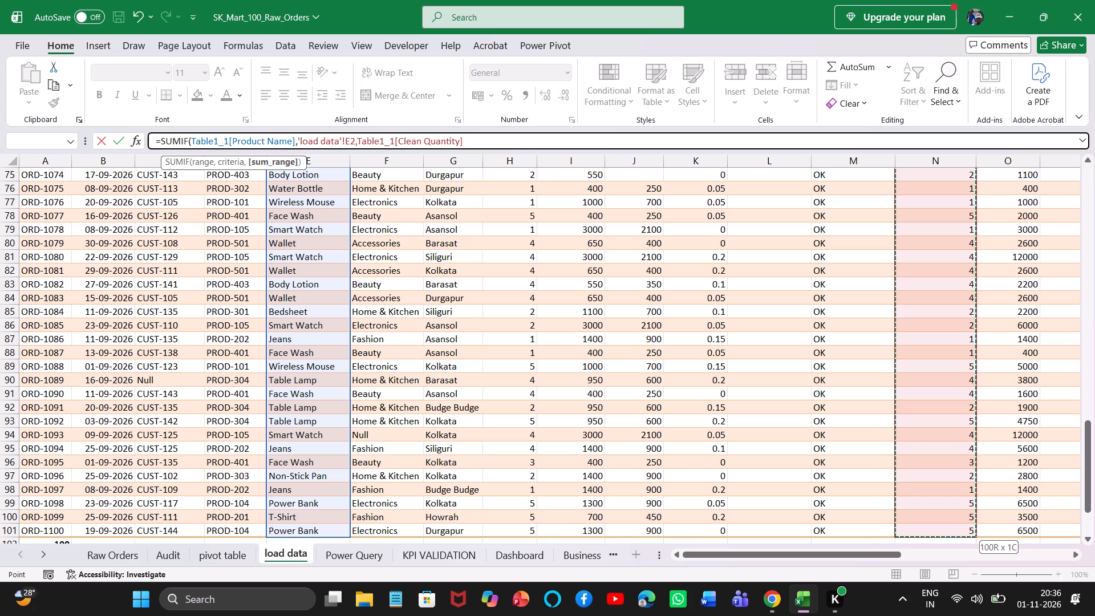
key("Return")
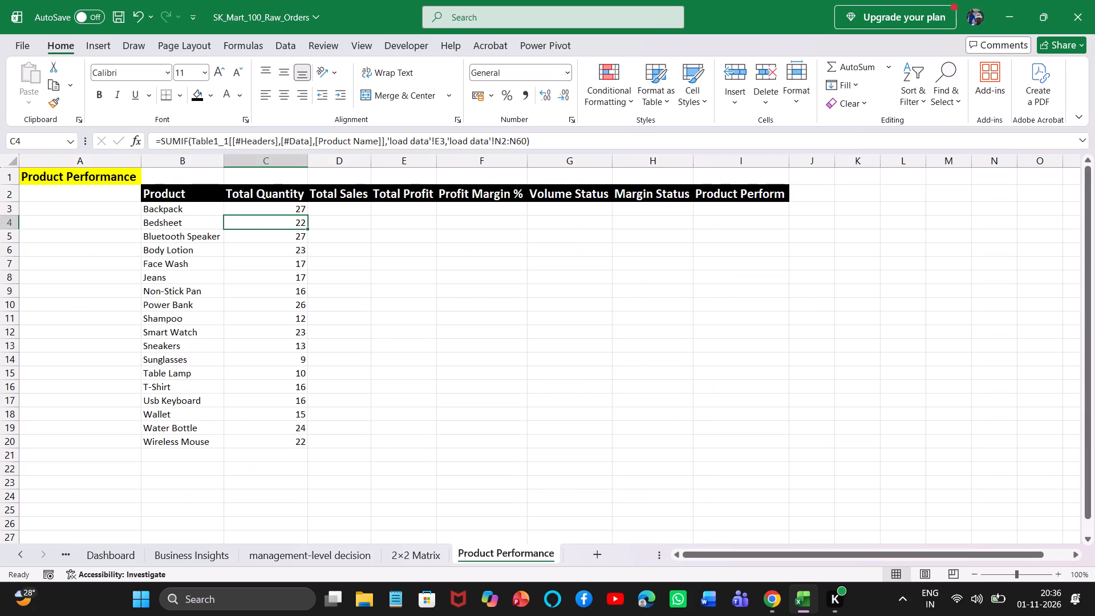
Fill the revised Total Quantity formula from C3 down to C20 for all products.
left_click(300, 207)
double_click(307, 213)
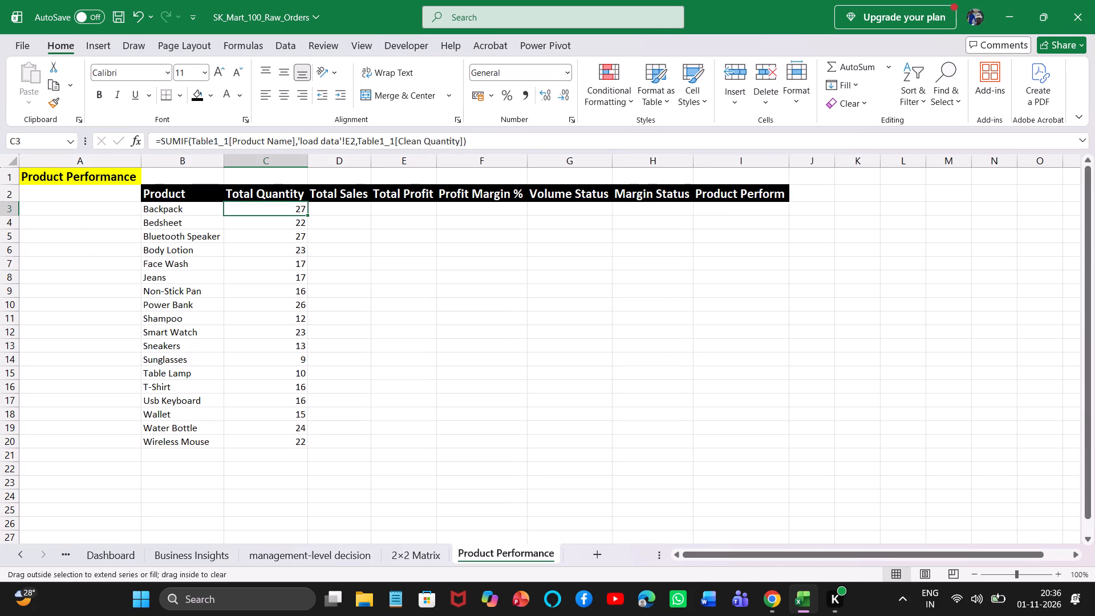
left_click(348, 254)
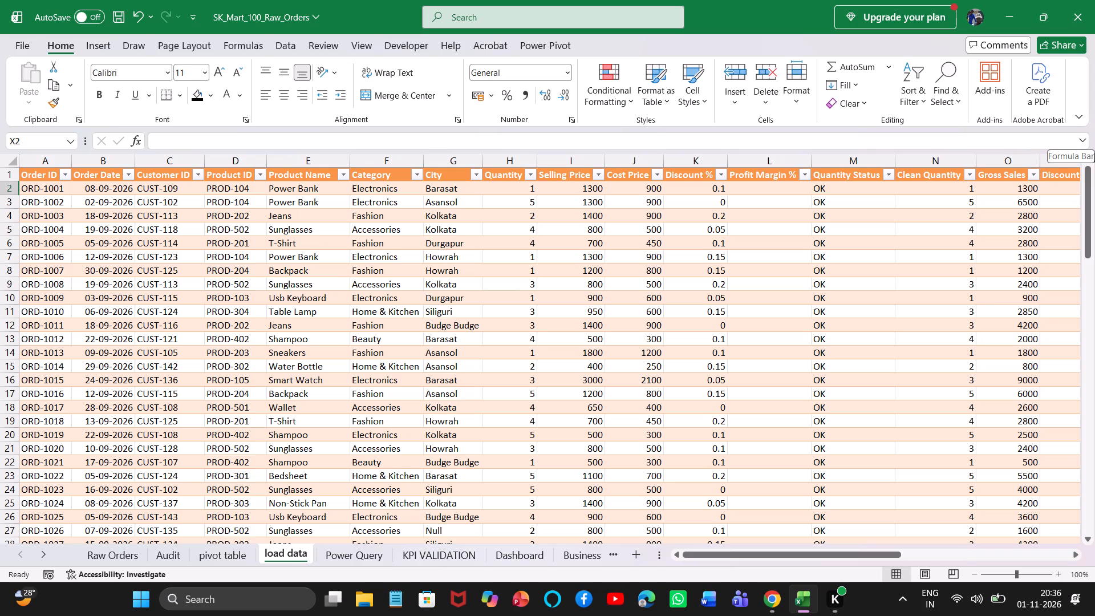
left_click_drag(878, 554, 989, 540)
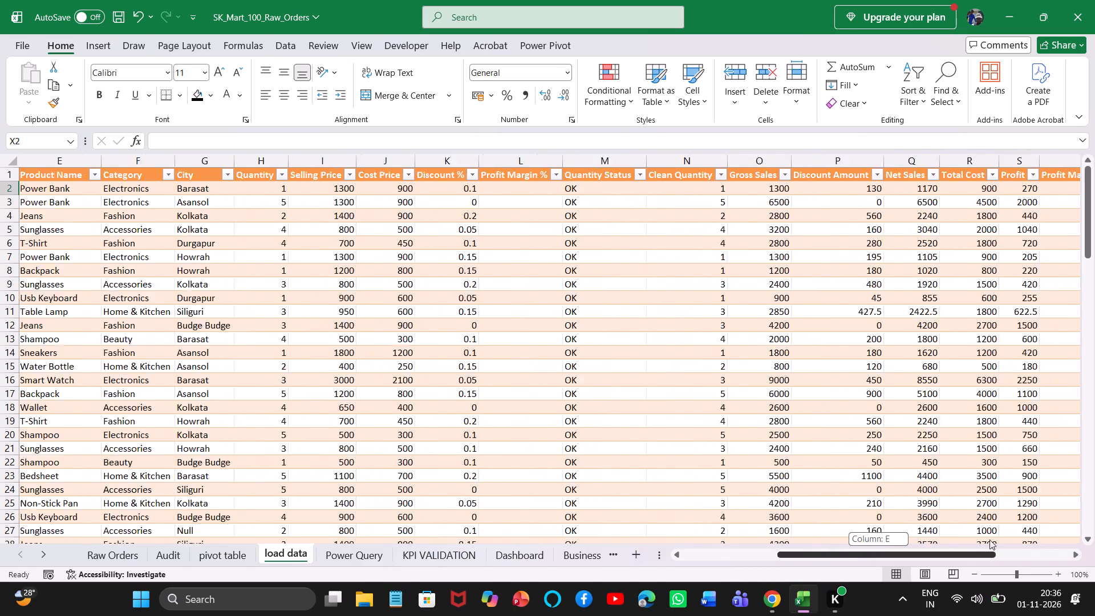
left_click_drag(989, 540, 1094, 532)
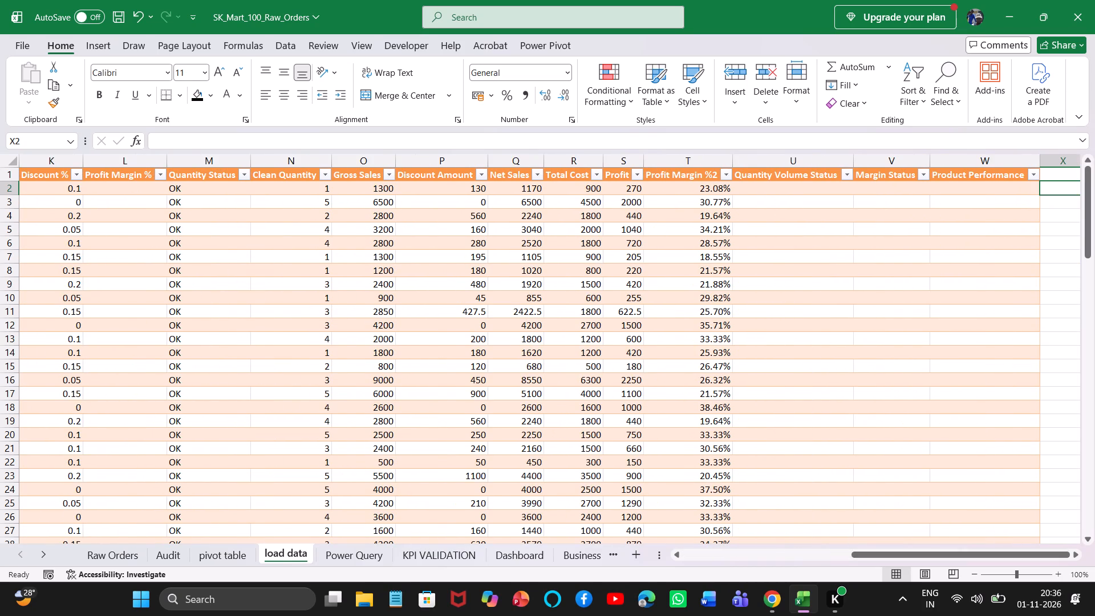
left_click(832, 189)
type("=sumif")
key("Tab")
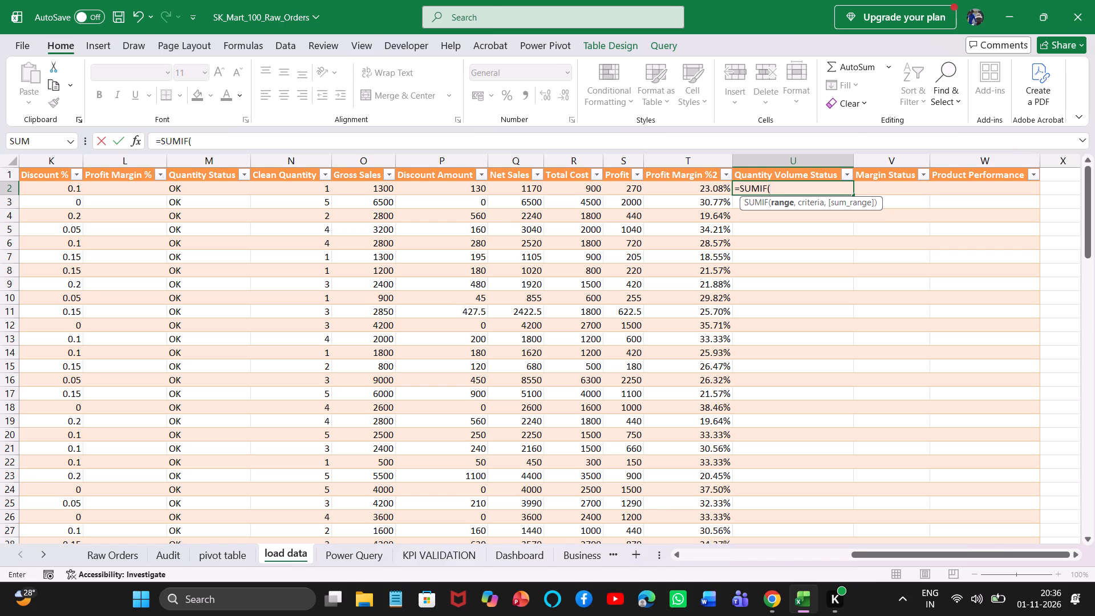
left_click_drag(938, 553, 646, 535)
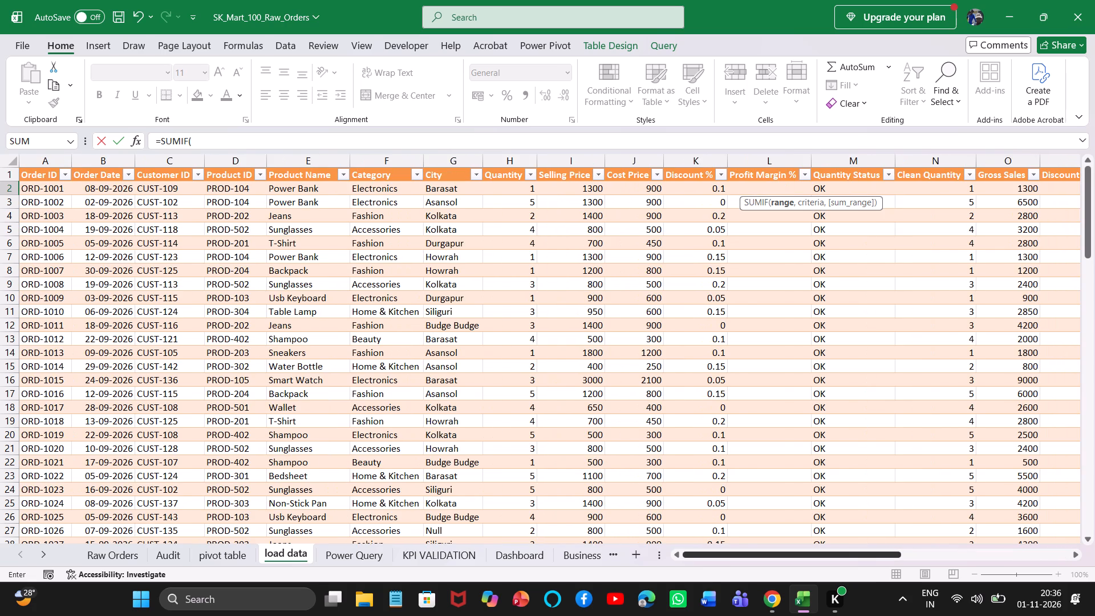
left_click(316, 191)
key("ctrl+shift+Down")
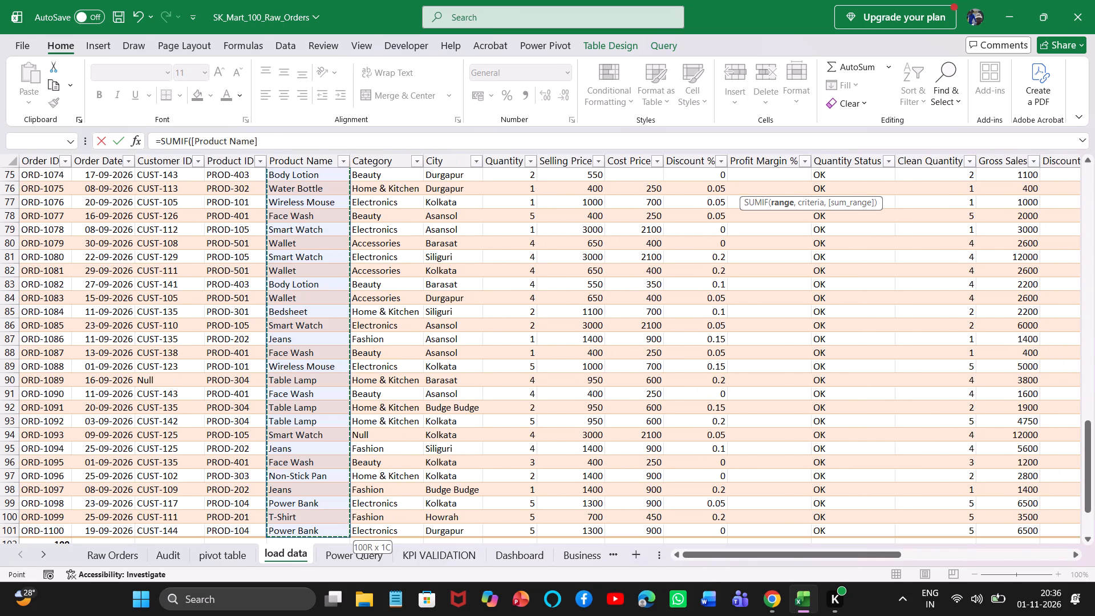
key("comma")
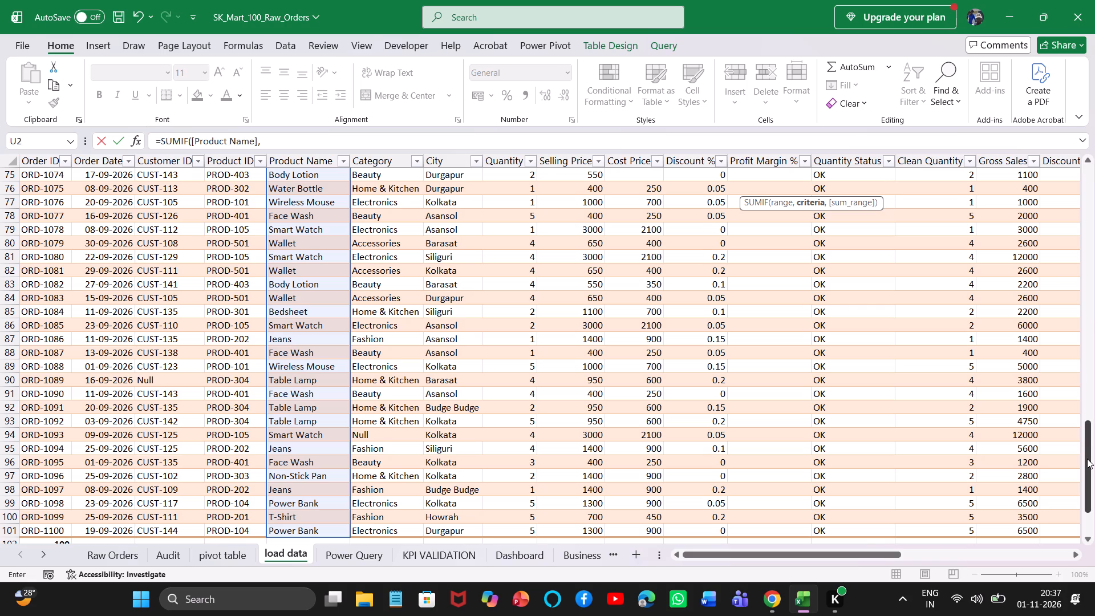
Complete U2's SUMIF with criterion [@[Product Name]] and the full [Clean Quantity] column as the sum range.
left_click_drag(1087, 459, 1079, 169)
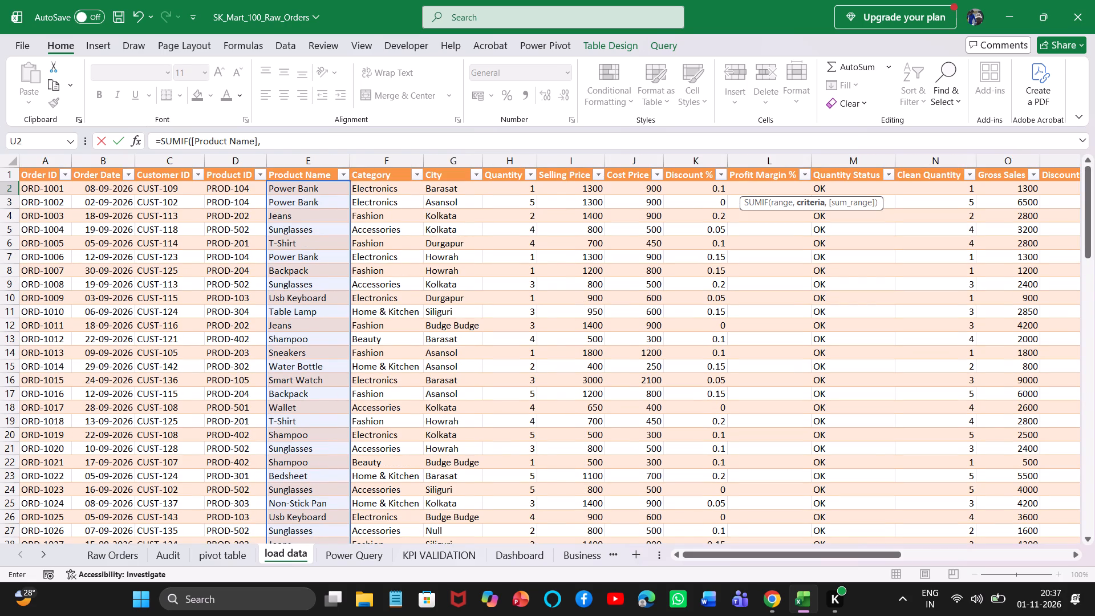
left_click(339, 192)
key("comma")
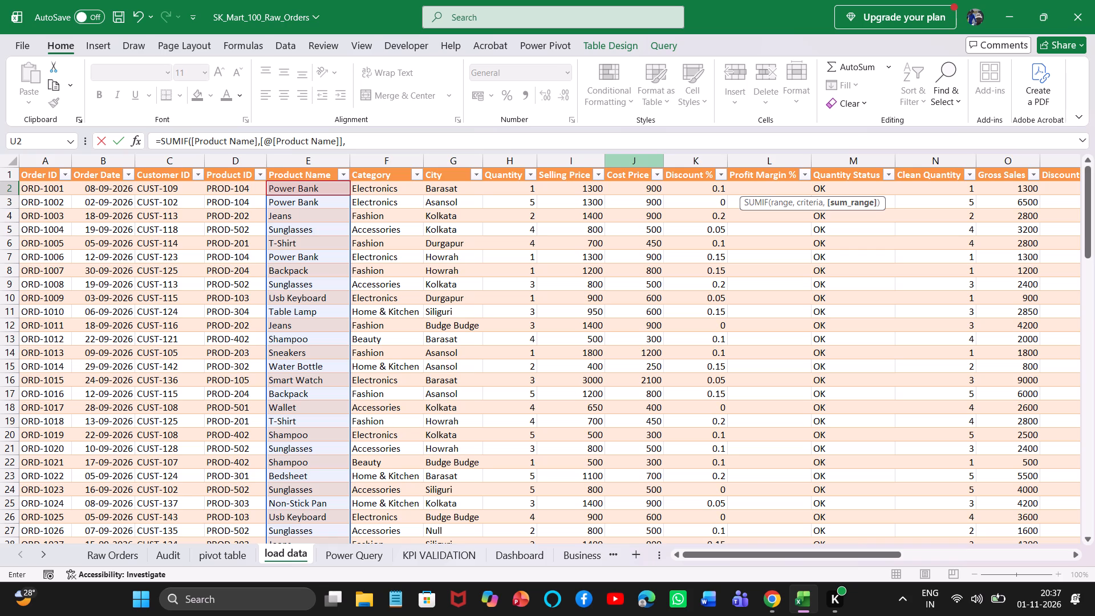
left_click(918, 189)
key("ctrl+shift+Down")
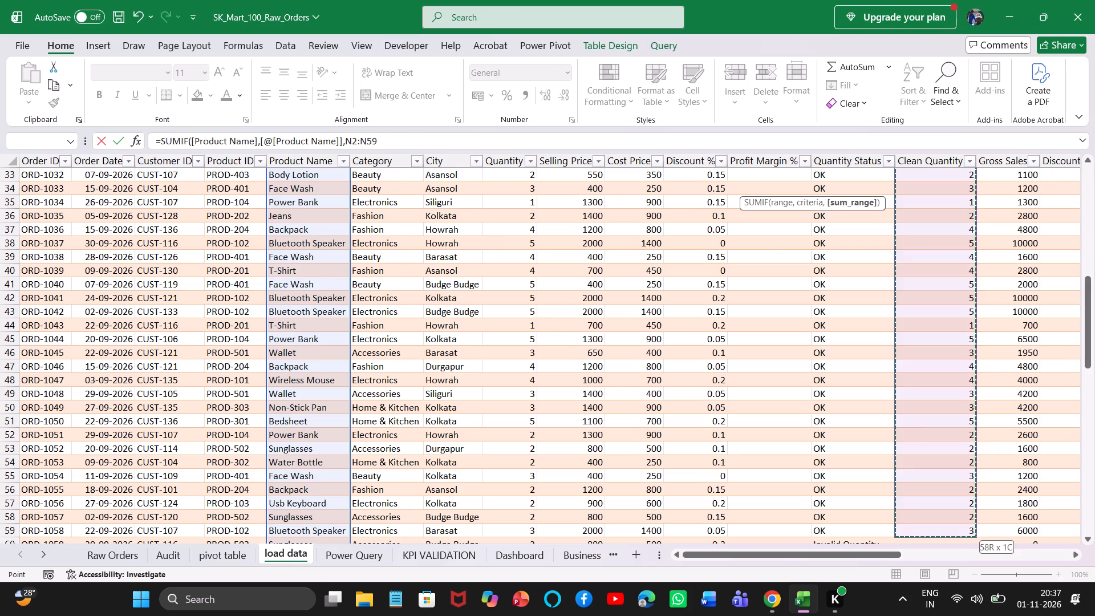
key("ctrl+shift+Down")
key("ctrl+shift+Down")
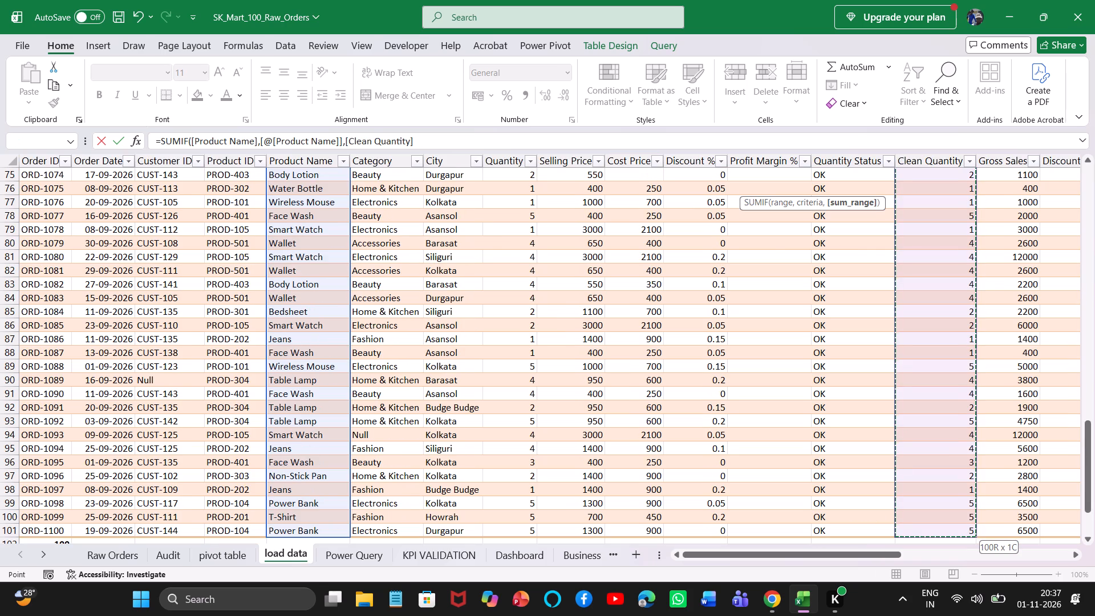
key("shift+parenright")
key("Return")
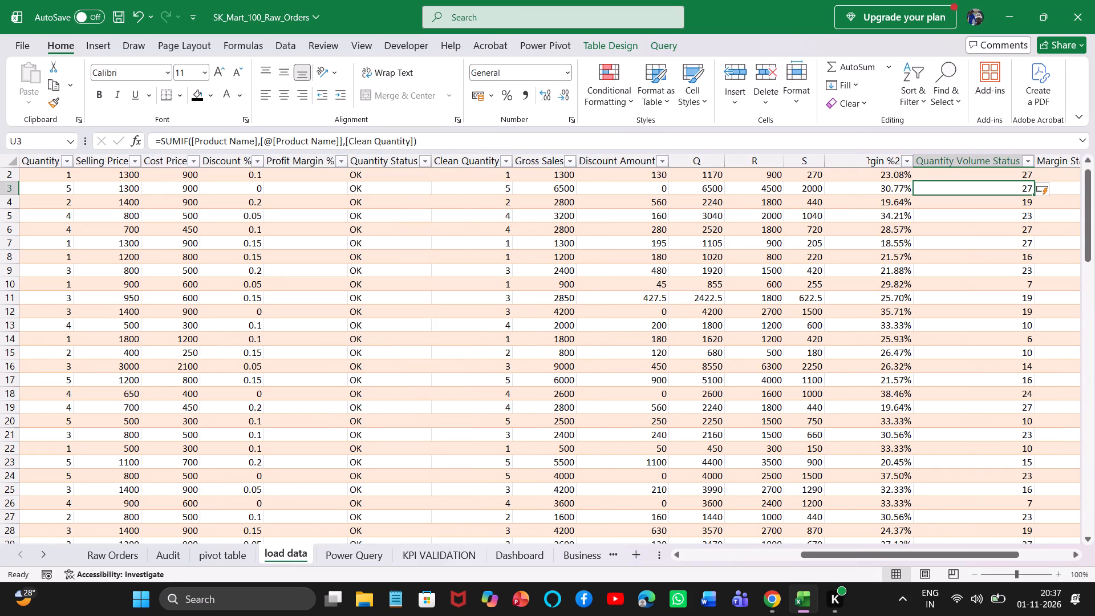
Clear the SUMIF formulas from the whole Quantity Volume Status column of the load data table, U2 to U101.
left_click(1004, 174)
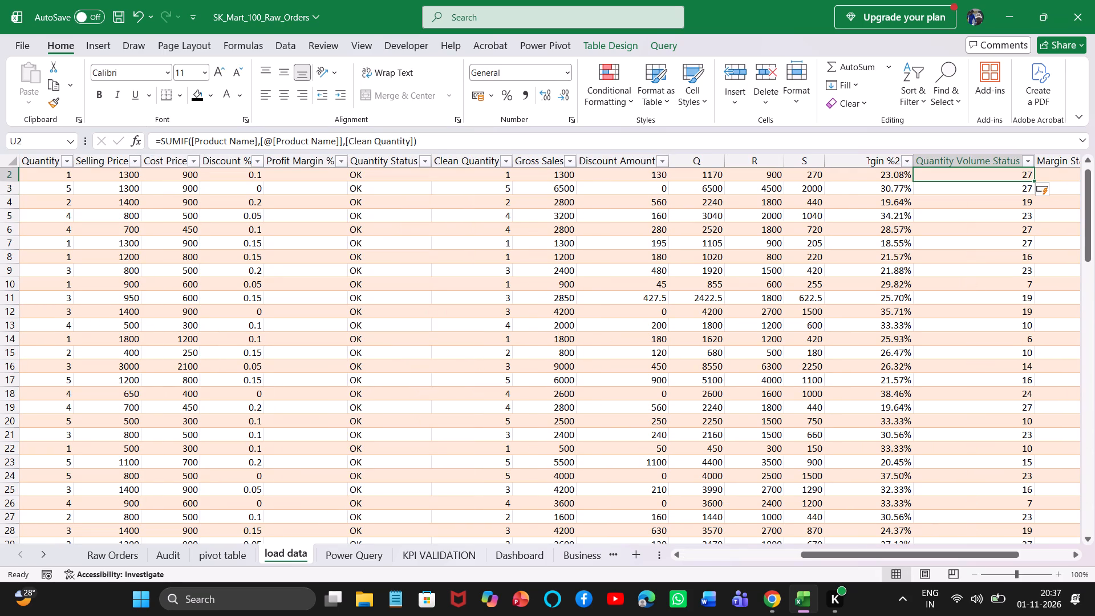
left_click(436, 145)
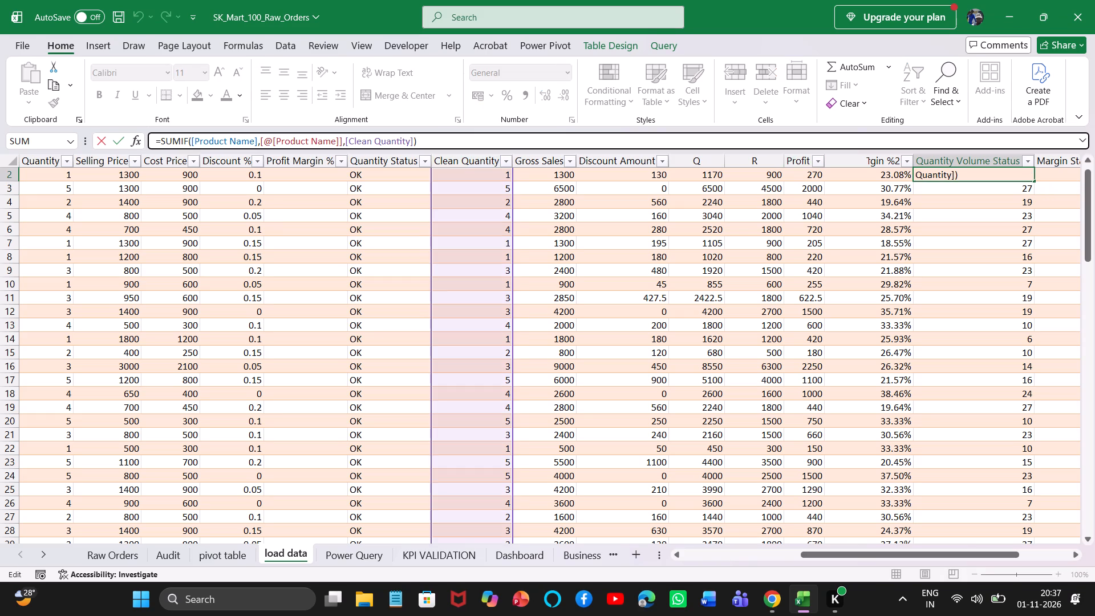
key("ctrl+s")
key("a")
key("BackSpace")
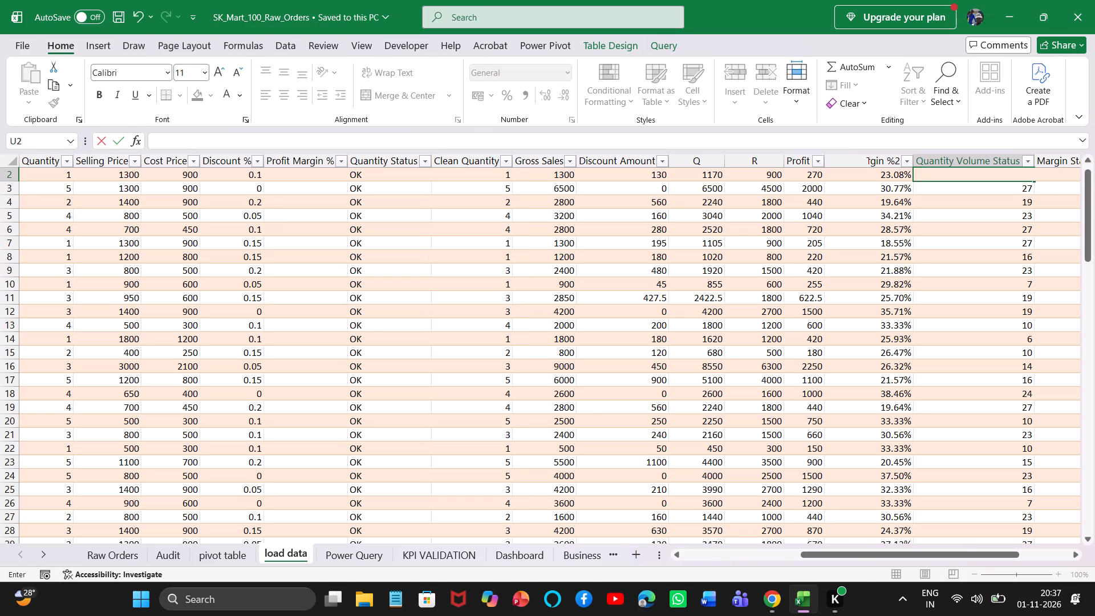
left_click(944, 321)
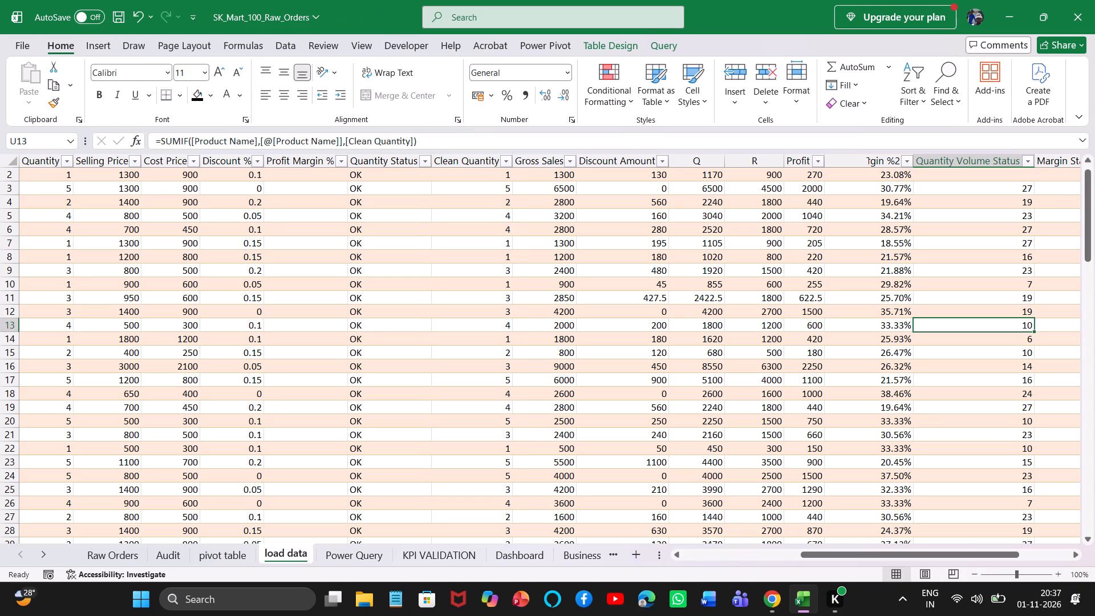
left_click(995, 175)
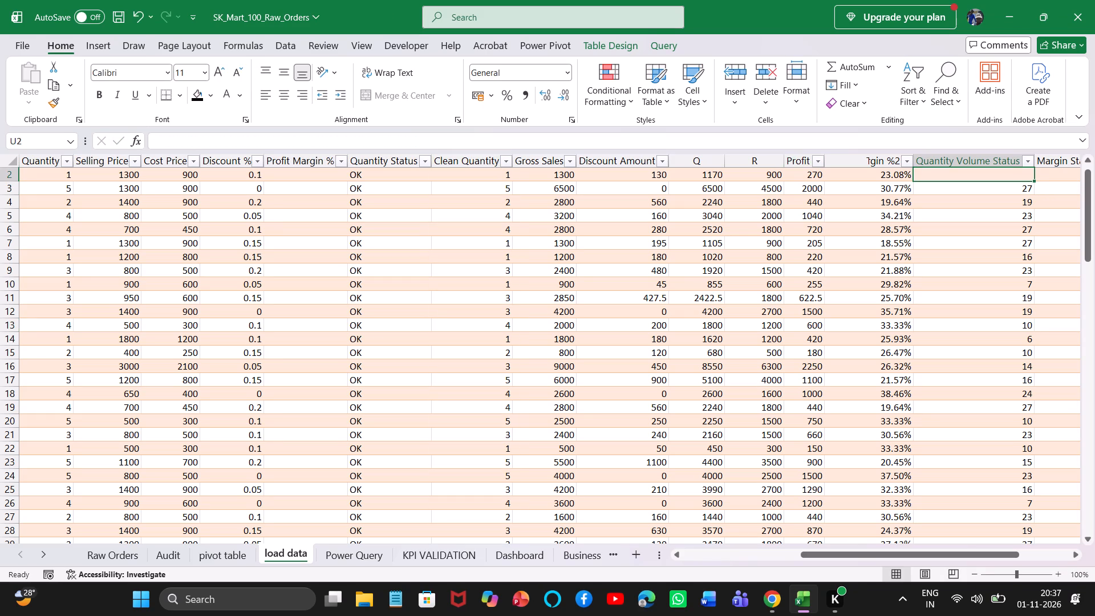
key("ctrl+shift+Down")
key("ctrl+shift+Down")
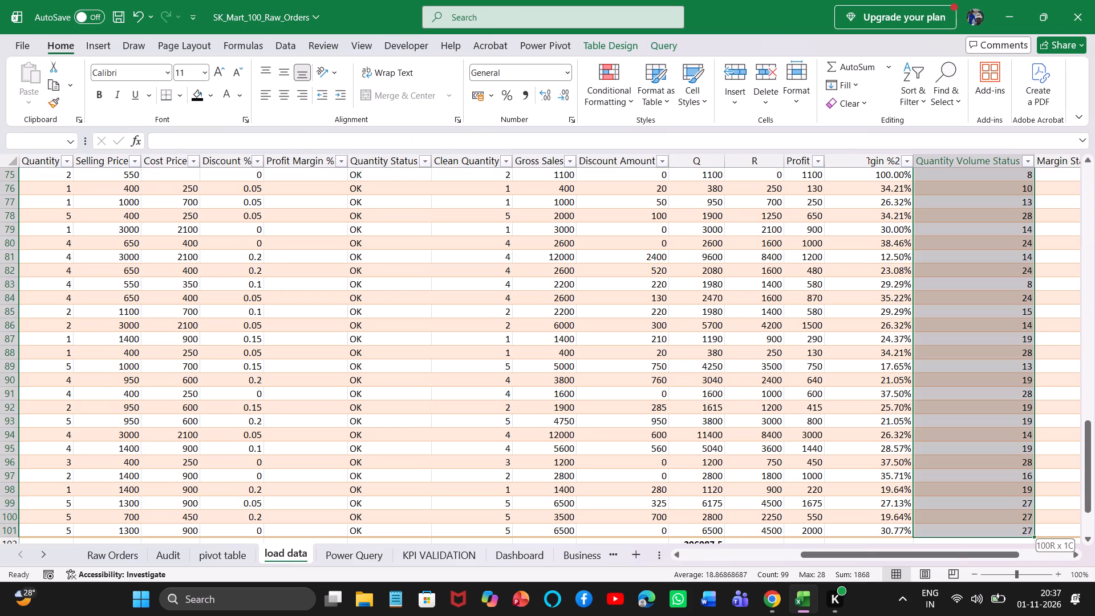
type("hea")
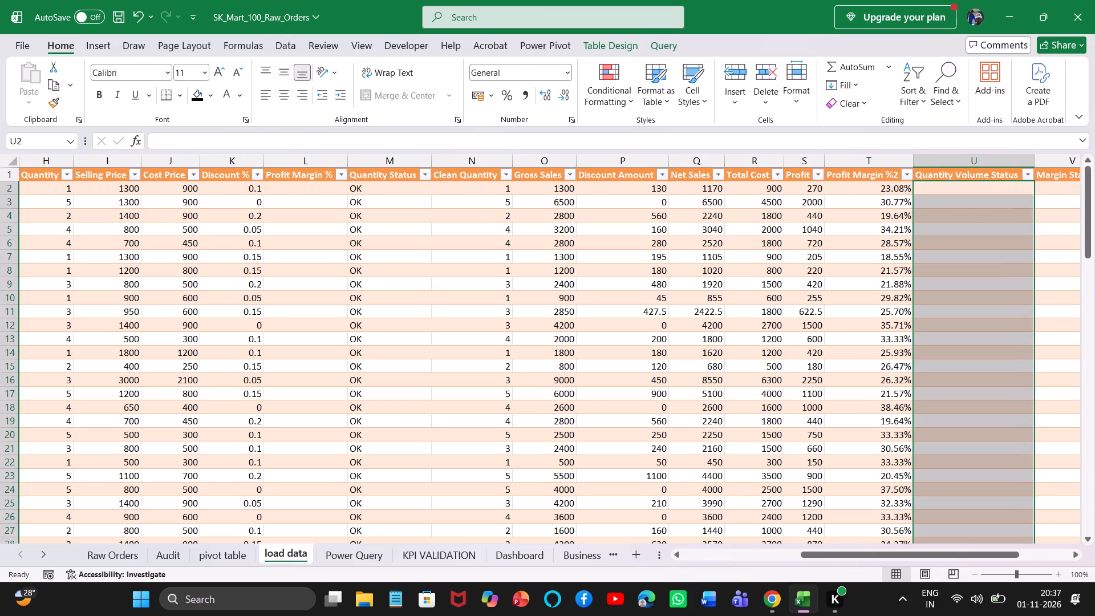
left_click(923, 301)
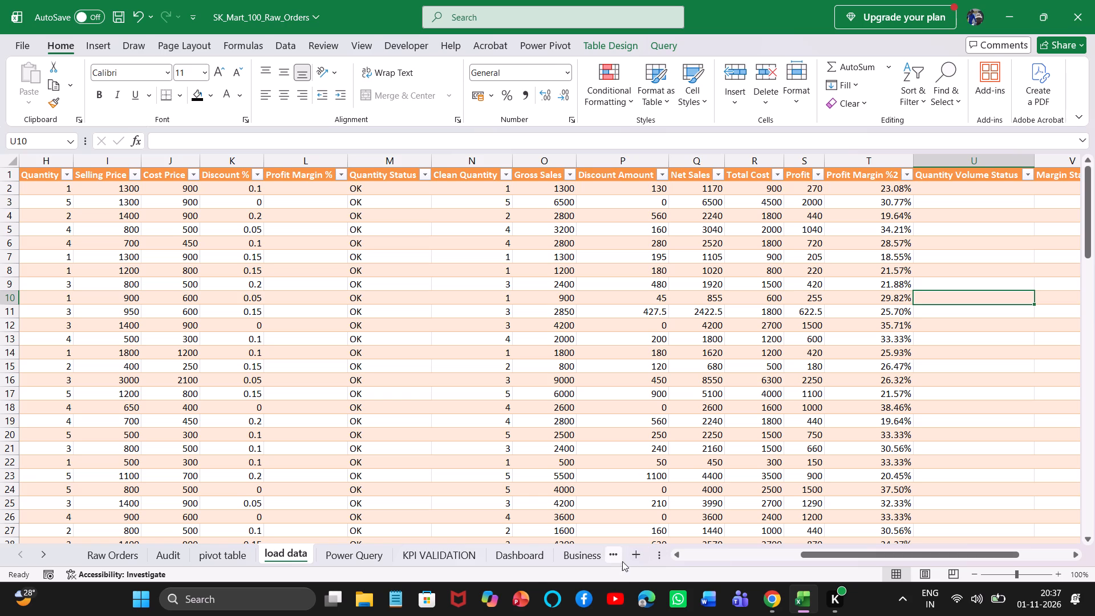
triple_click(40, 550)
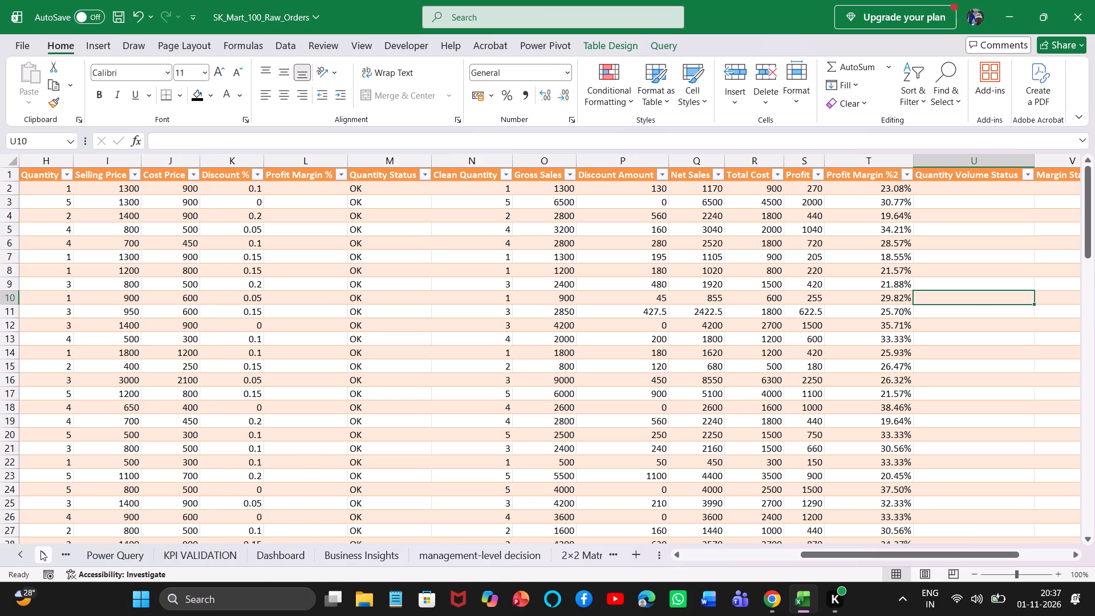
left_click(40, 550)
left_click(40, 550)
left_click(40, 550)
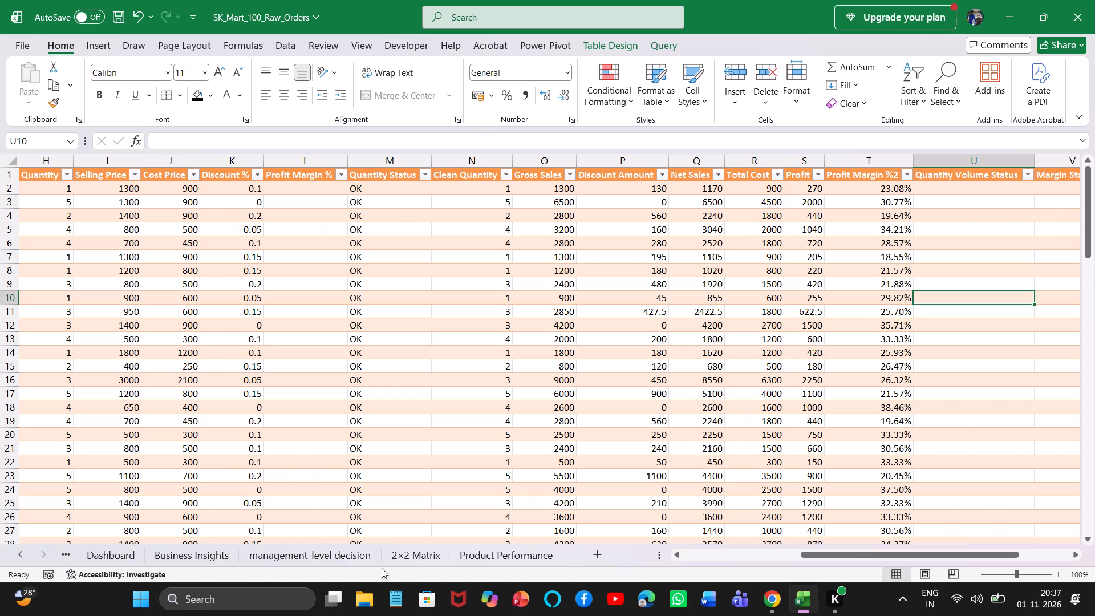
left_click(413, 560)
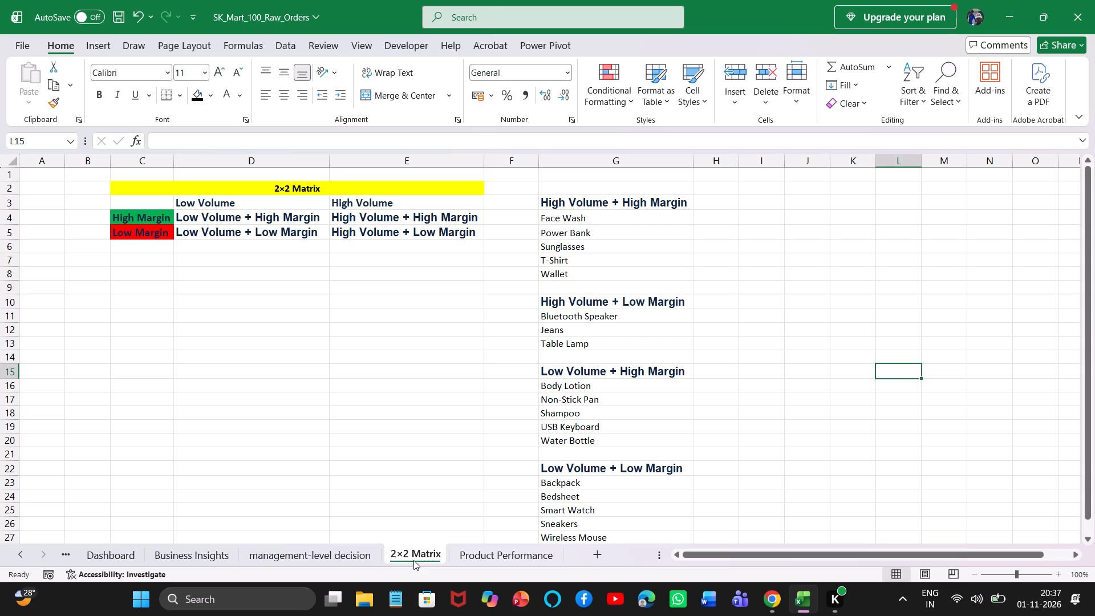
left_click(506, 562)
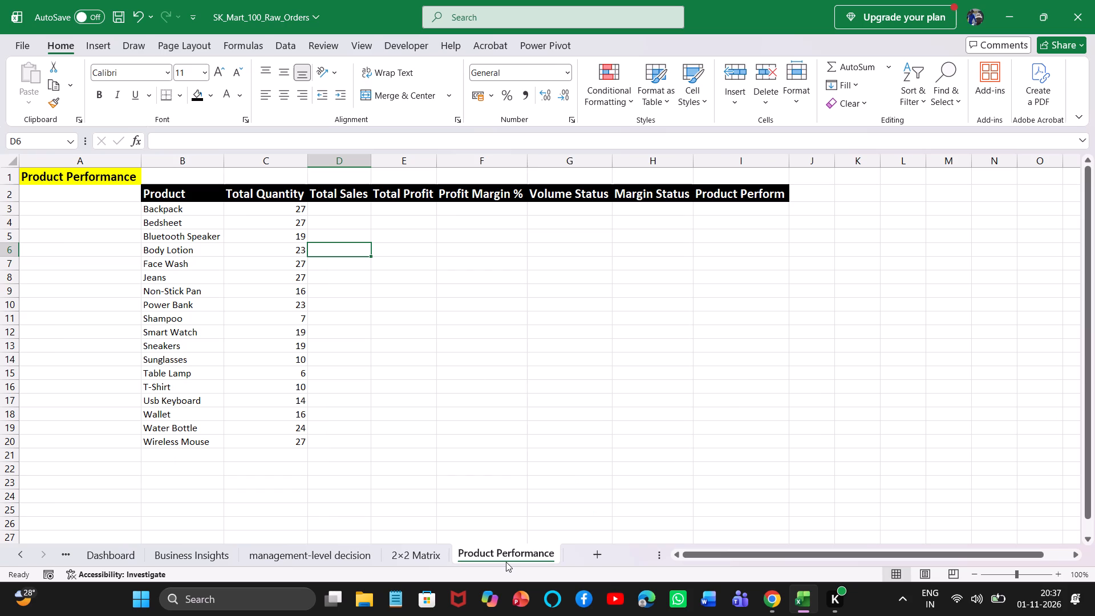
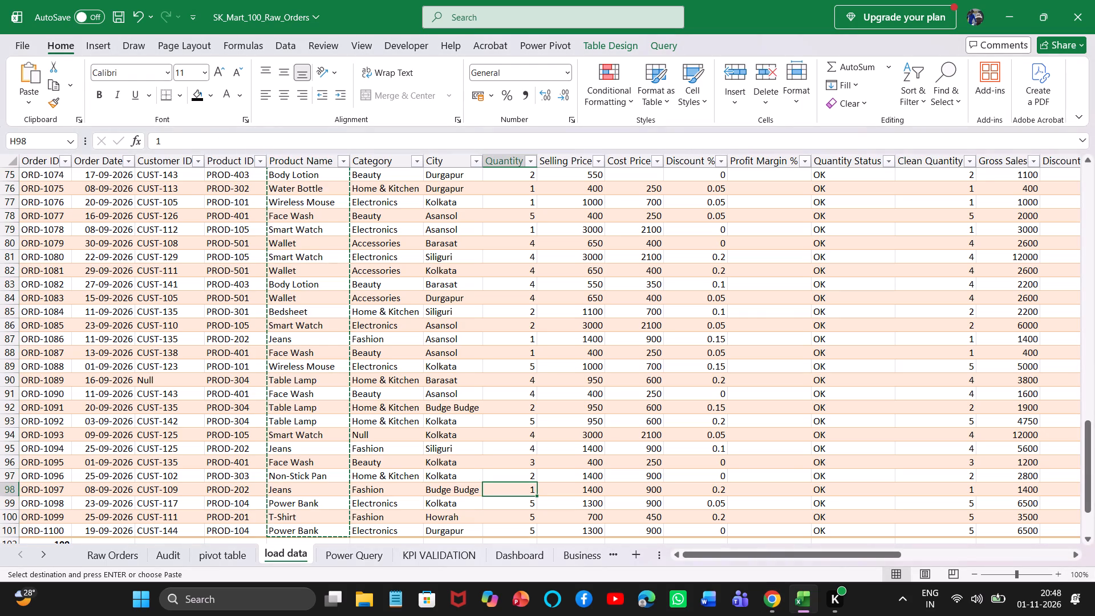
left_click(665, 45)
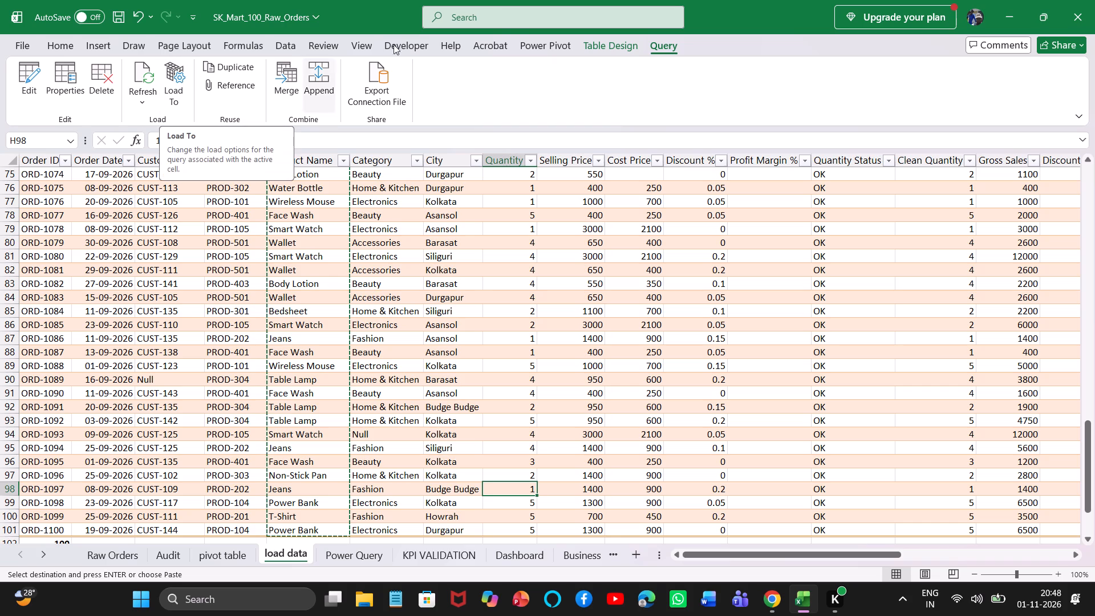
left_click(332, 241)
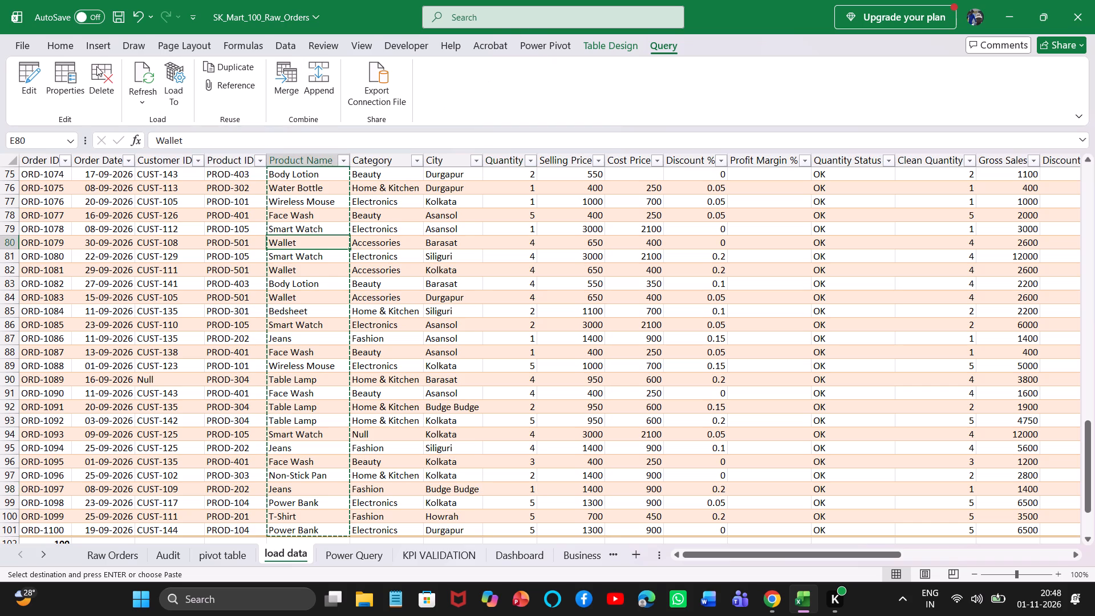
left_click(55, 46)
left_click(287, 43)
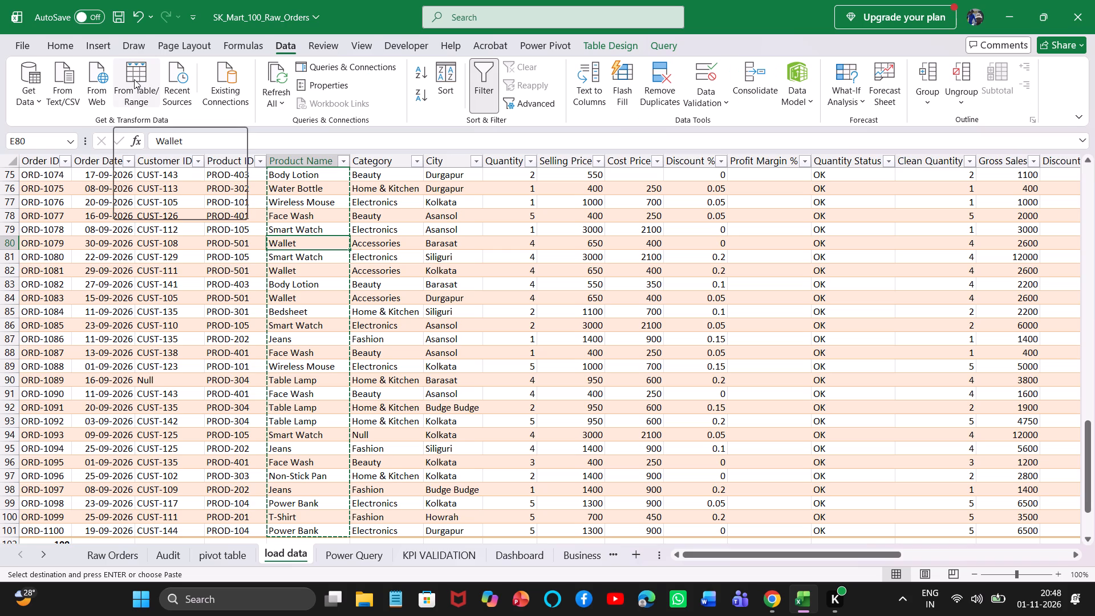
left_click(134, 79)
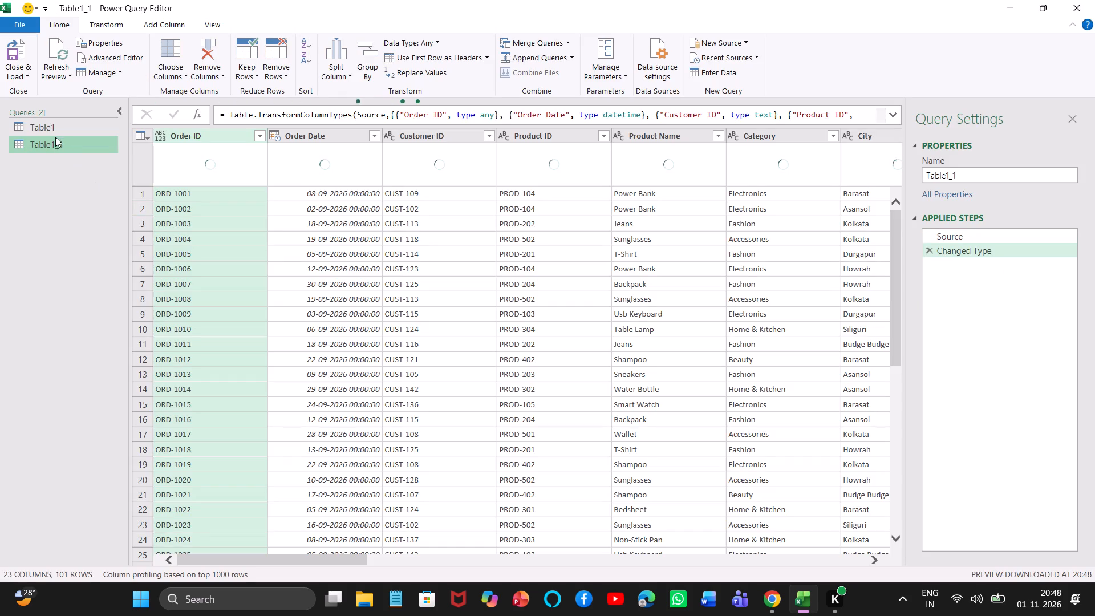
left_click(56, 132)
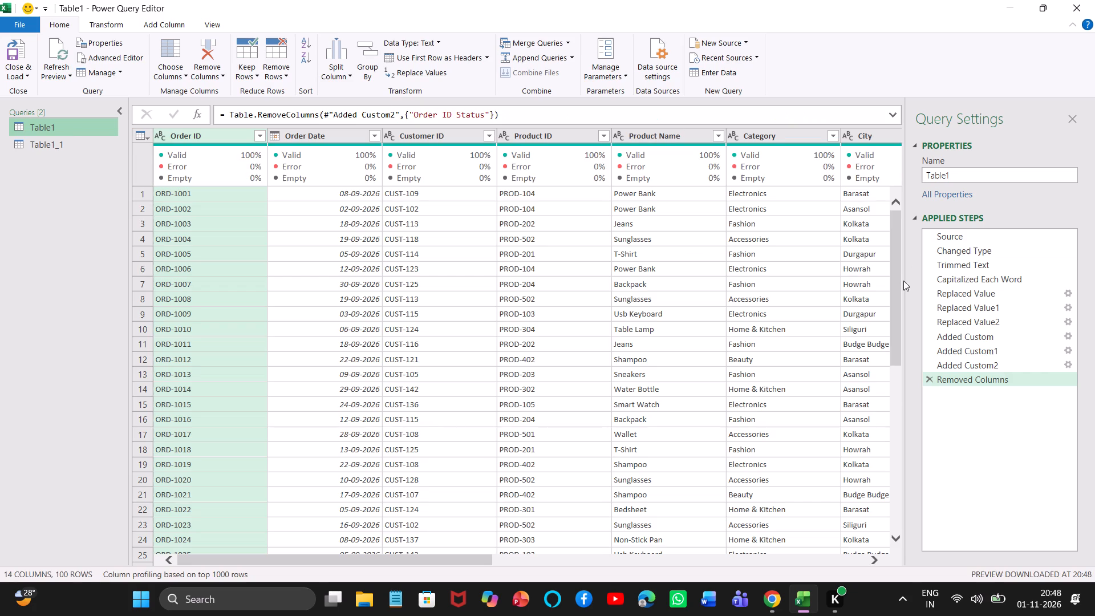
Look through the Table1 query's rows and examine the Product Name values for extra internal spaces.
left_click_drag(896, 285, 914, 544)
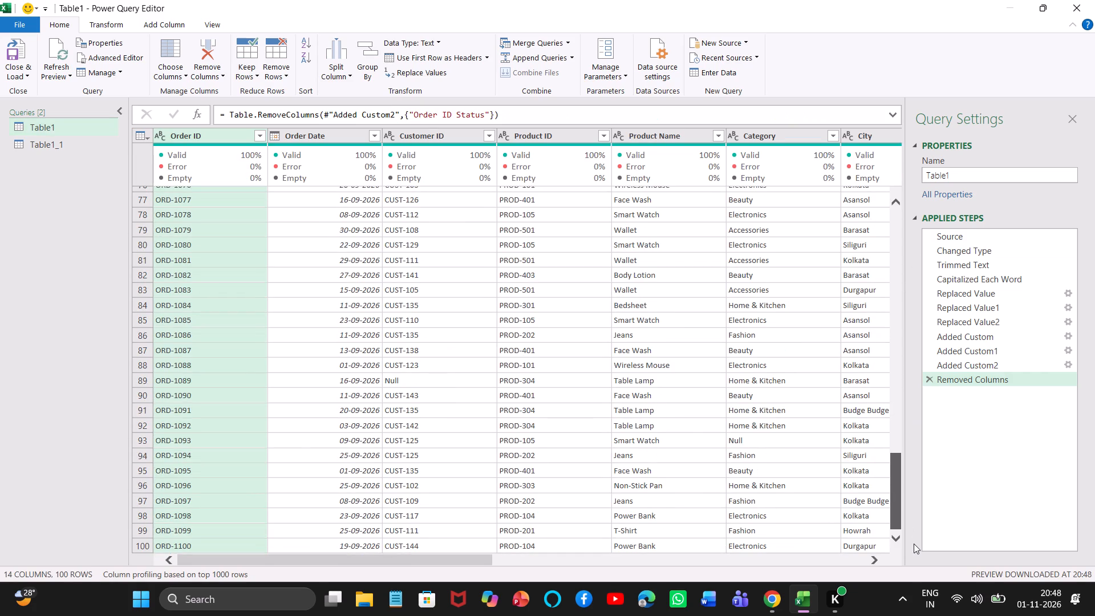
left_click_drag(914, 544, 891, 354)
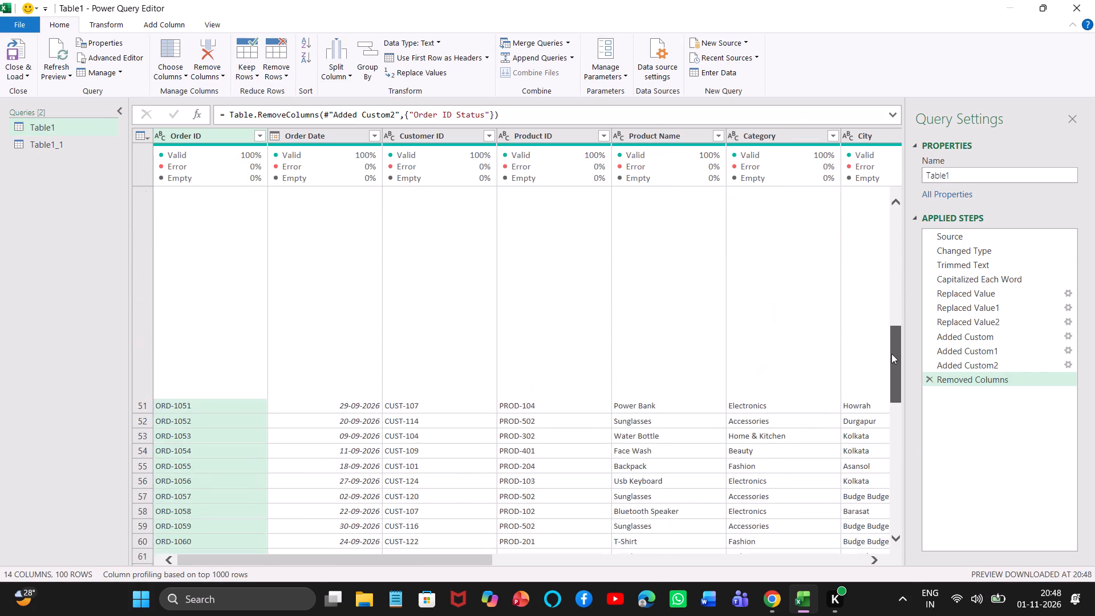
left_click_drag(891, 354, 889, 224)
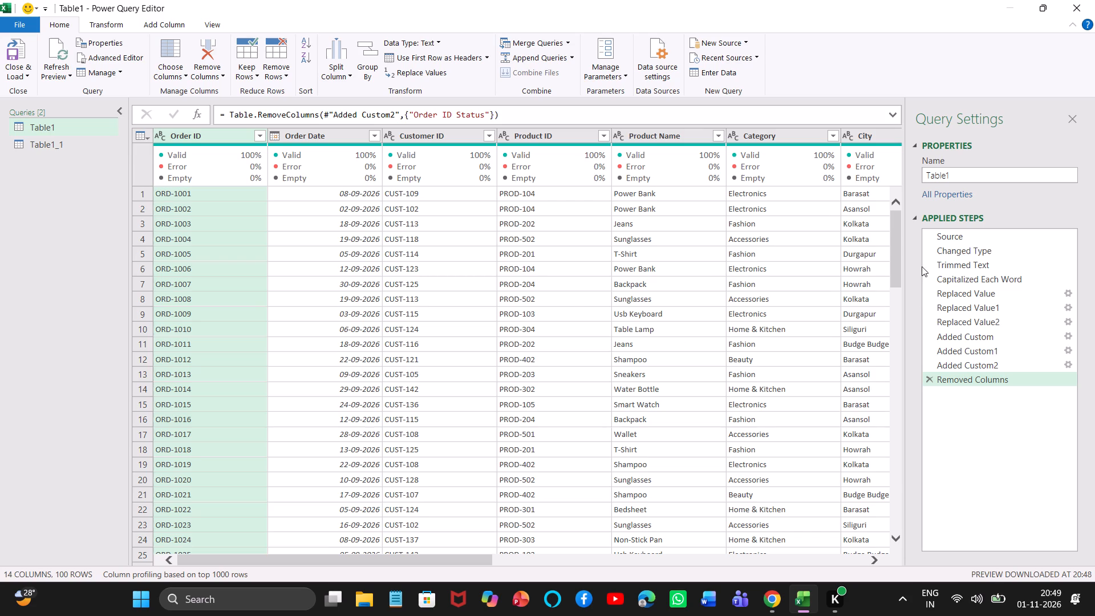
left_click_drag(897, 270, 893, 248)
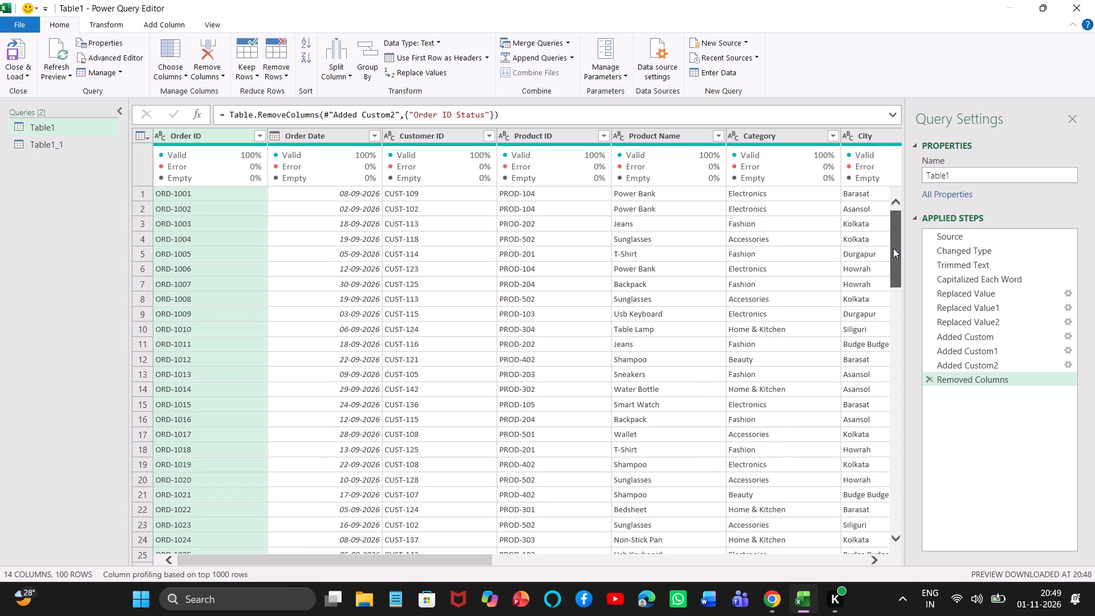
left_click_drag(893, 248, 892, 248)
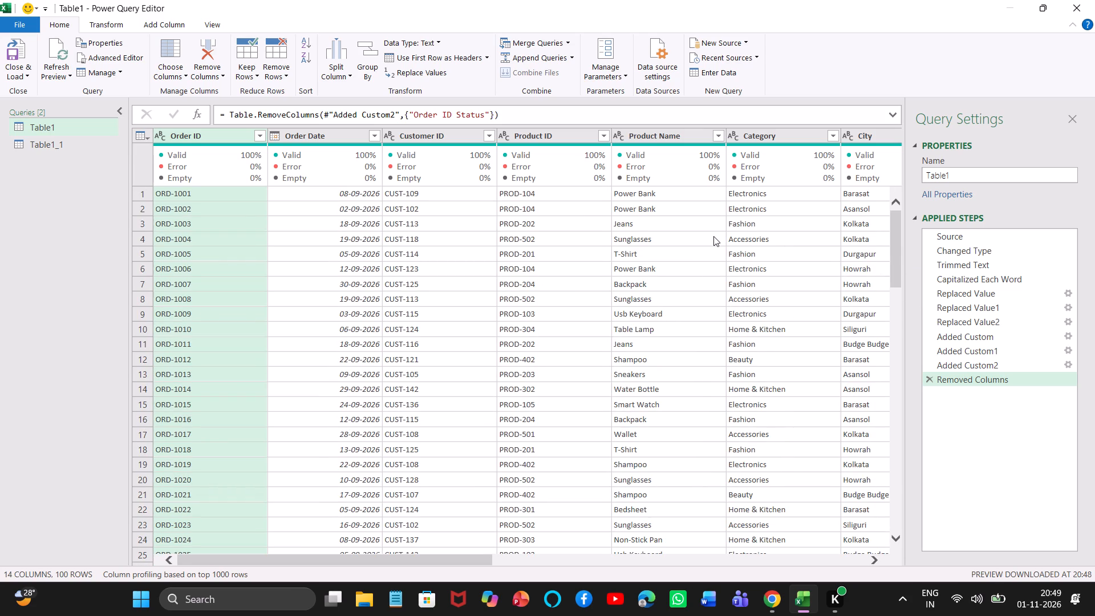
left_click(540, 195)
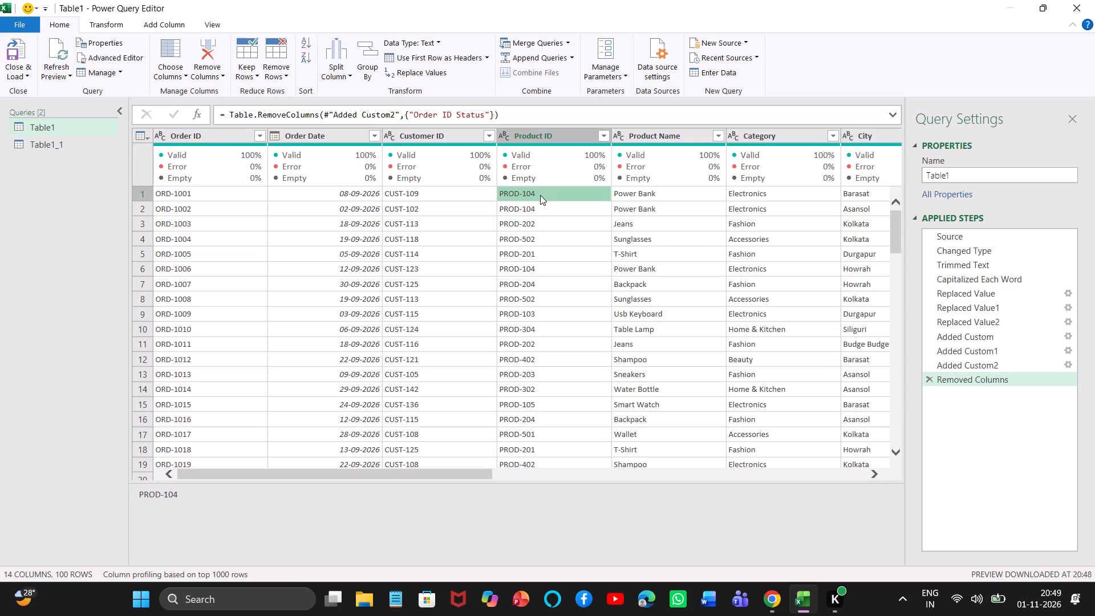
left_click(671, 196)
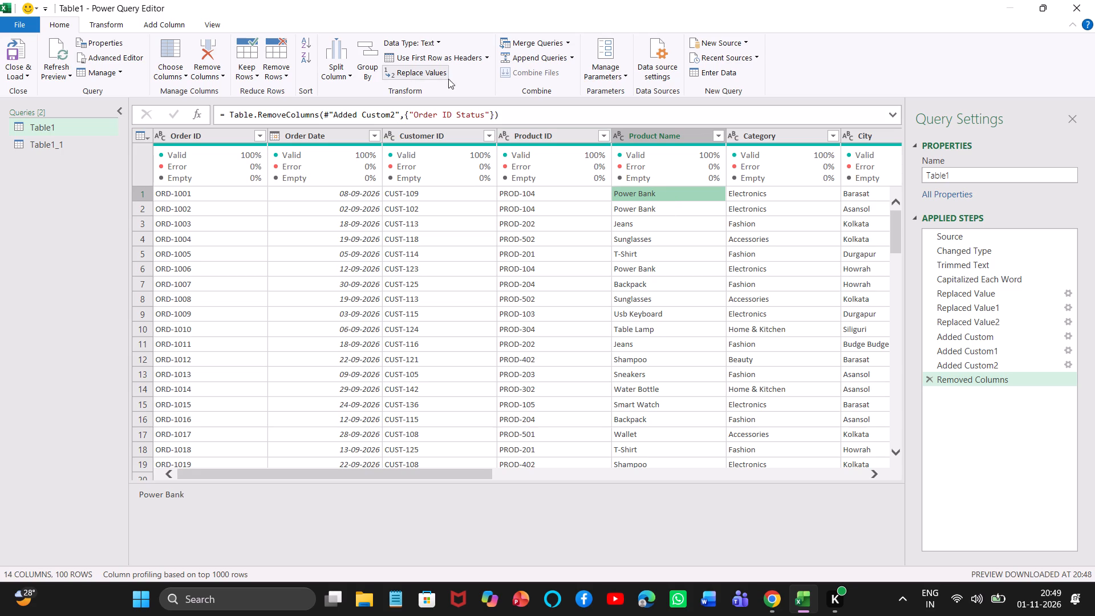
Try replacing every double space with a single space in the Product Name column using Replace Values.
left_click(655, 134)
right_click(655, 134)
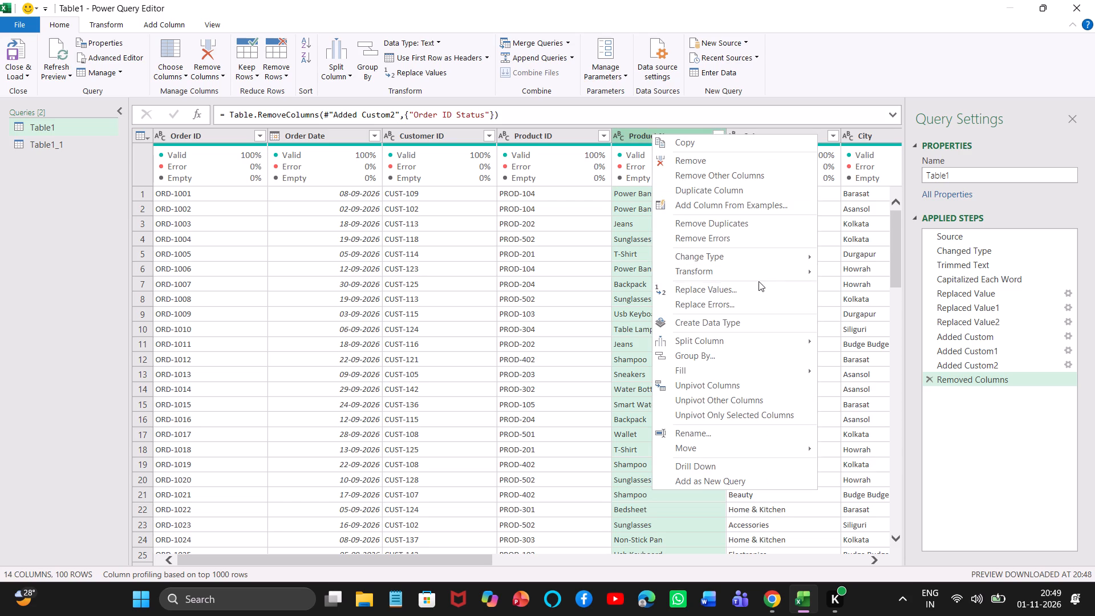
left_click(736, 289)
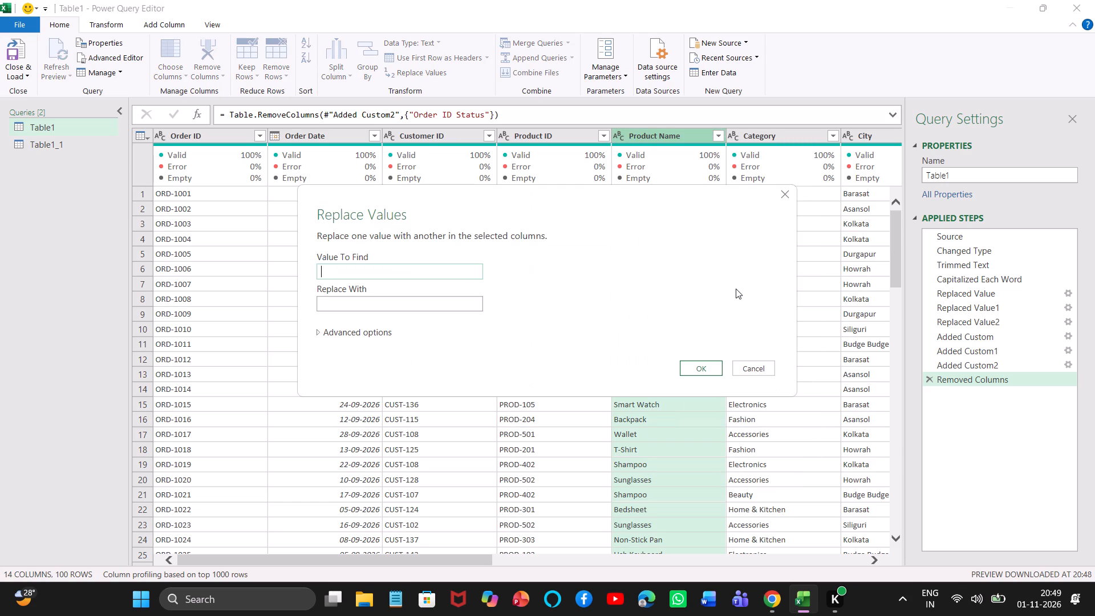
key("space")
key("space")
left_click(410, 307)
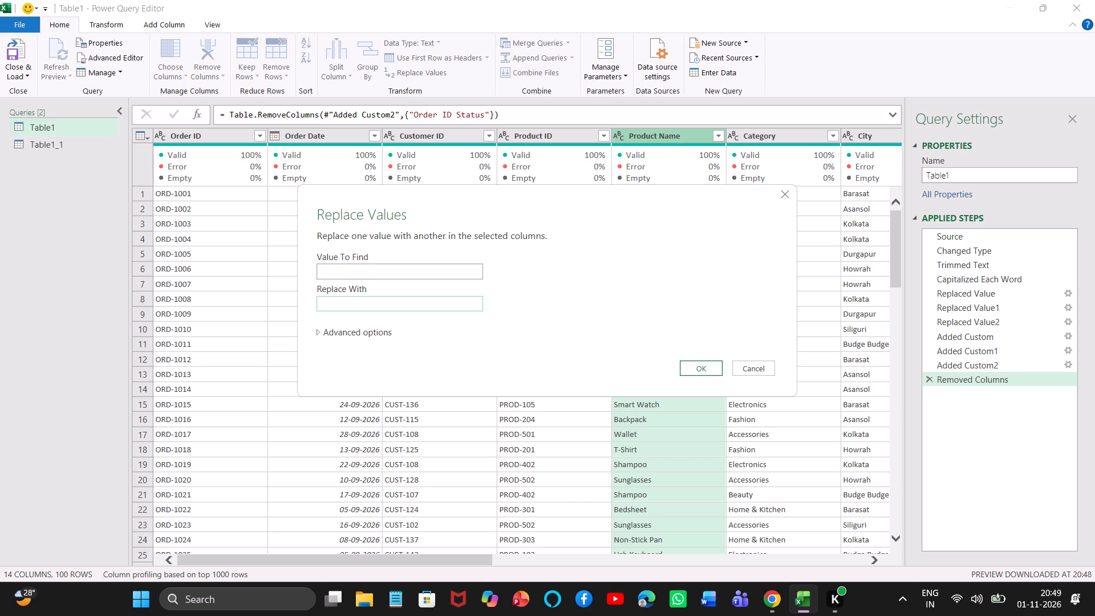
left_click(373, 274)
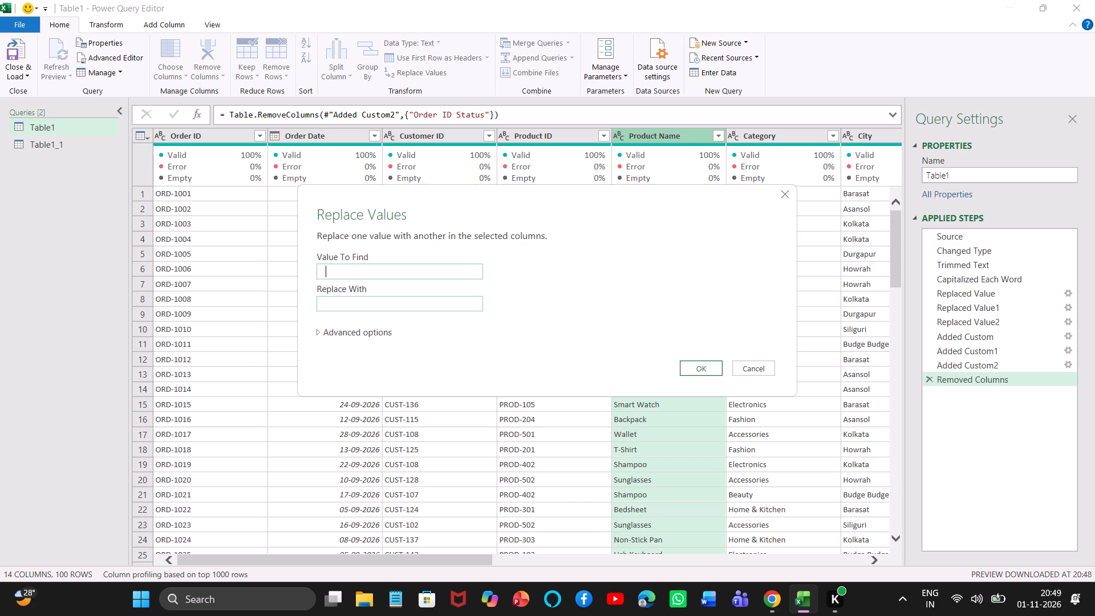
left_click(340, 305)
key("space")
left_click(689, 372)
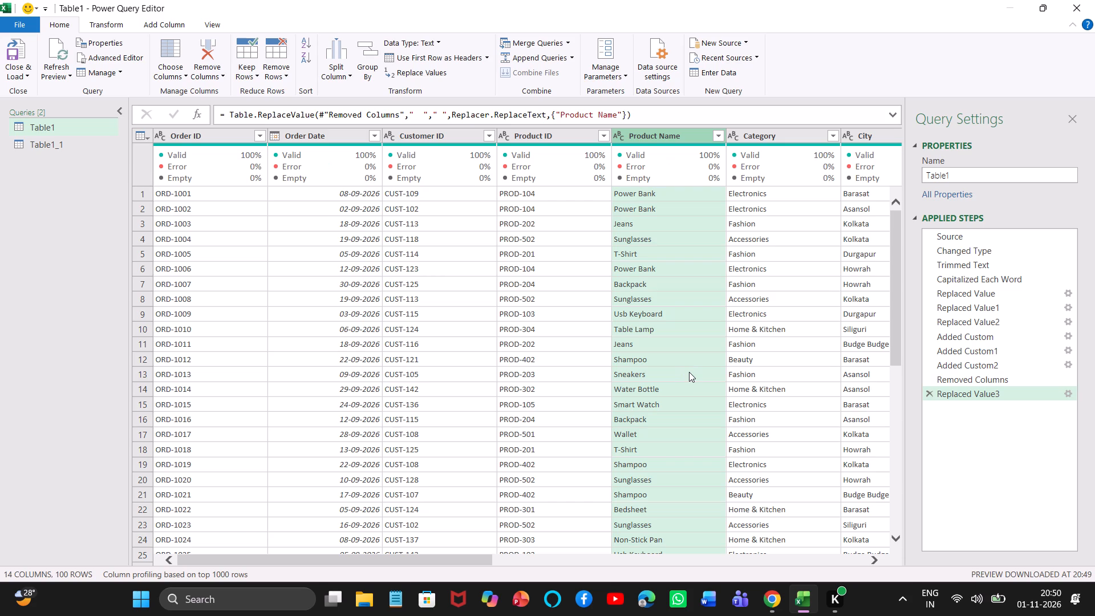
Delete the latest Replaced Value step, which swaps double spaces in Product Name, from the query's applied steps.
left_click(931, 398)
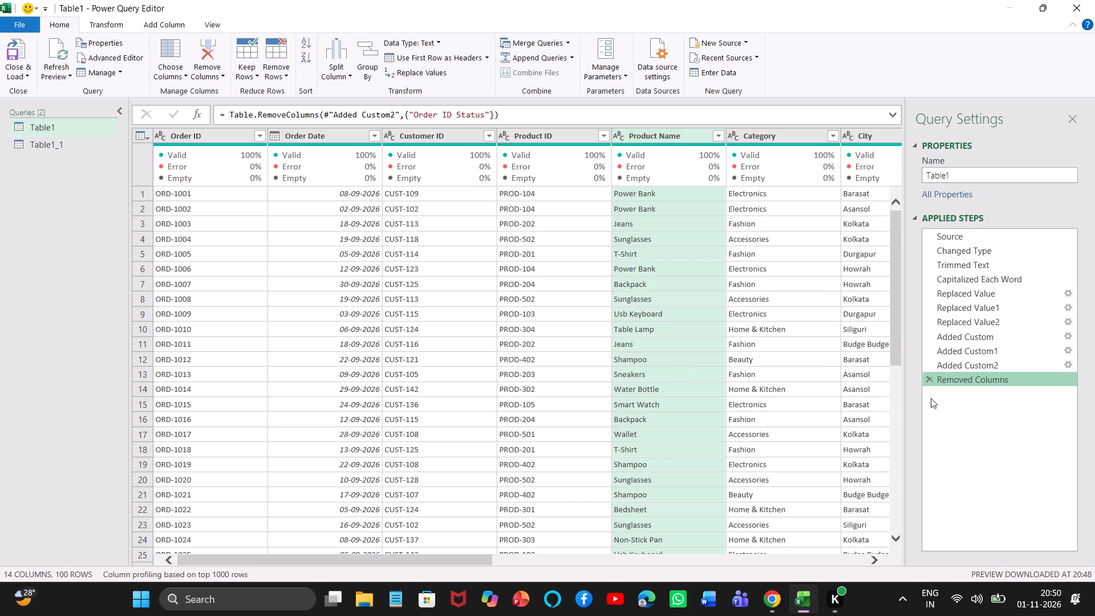
Duplicate the Product Name column in the Table1 query.
left_click(656, 238)
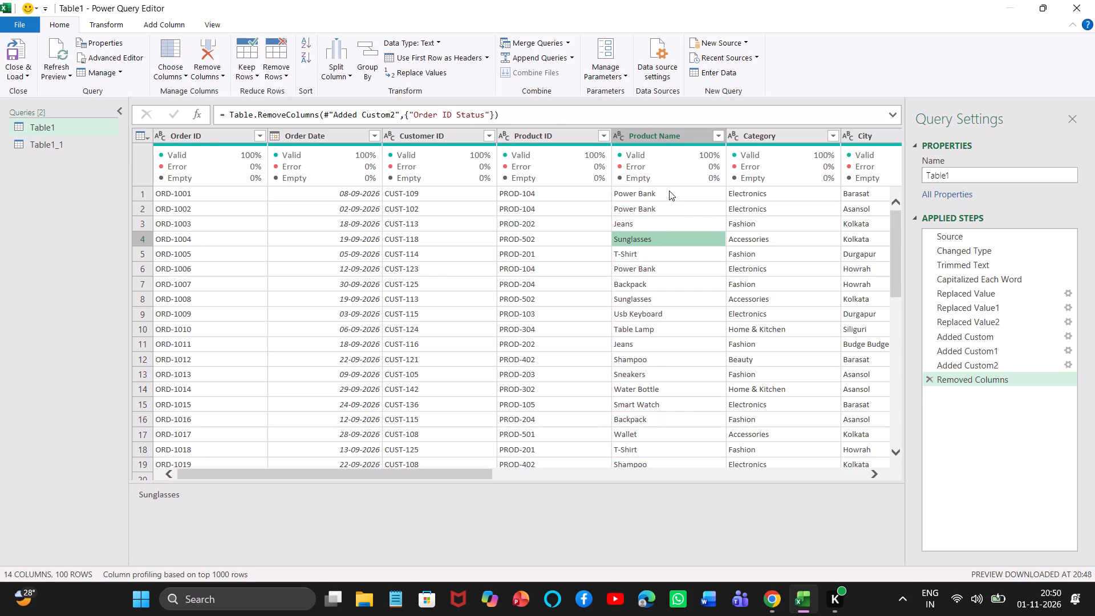
left_click(669, 191)
left_click(684, 136)
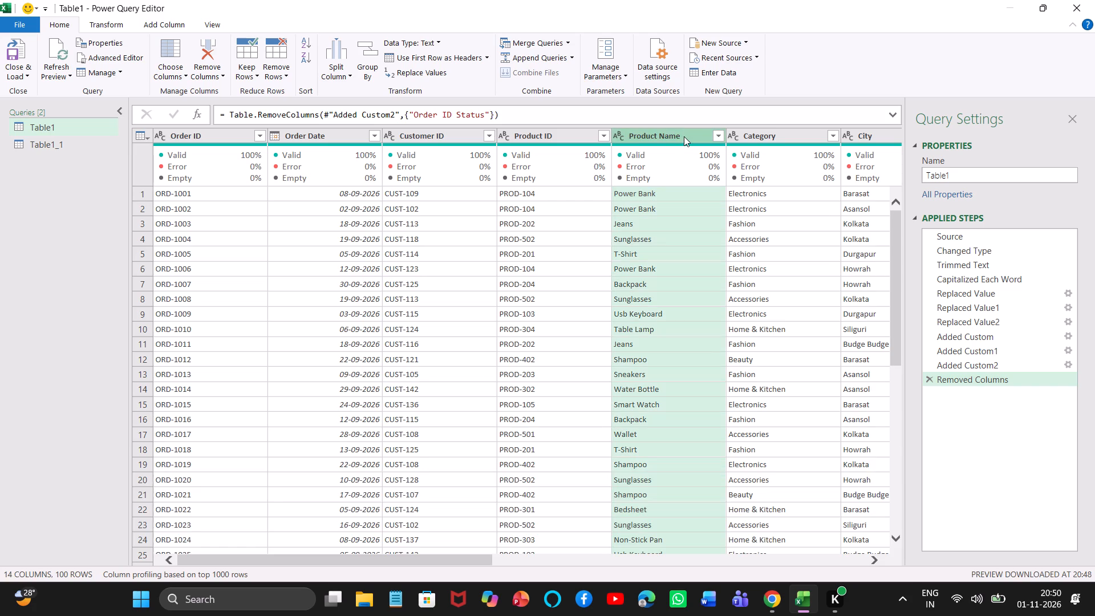
right_click(684, 136)
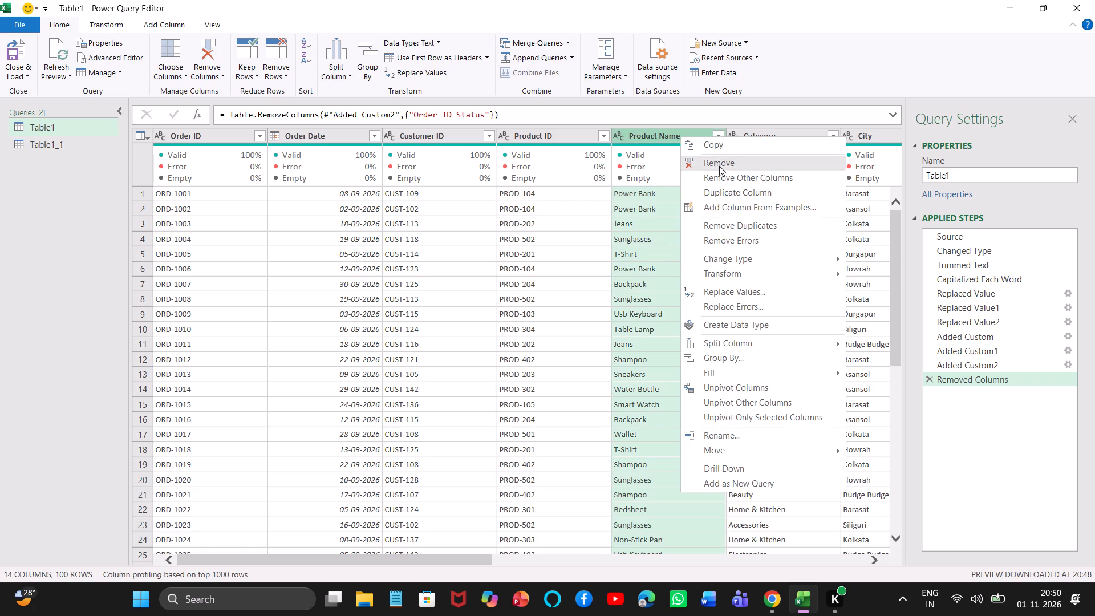
left_click(745, 190)
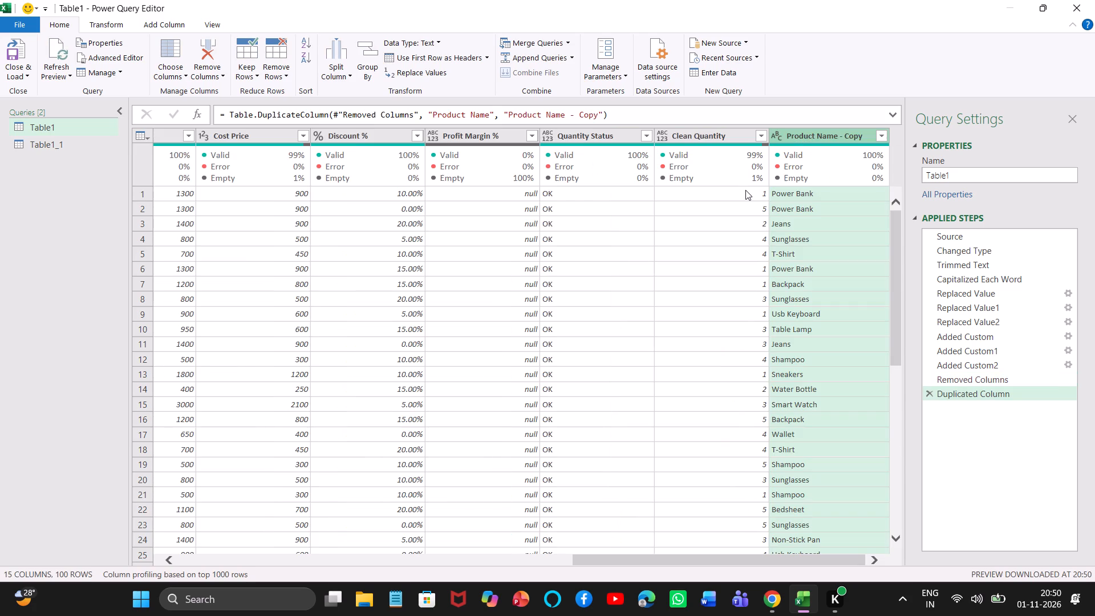
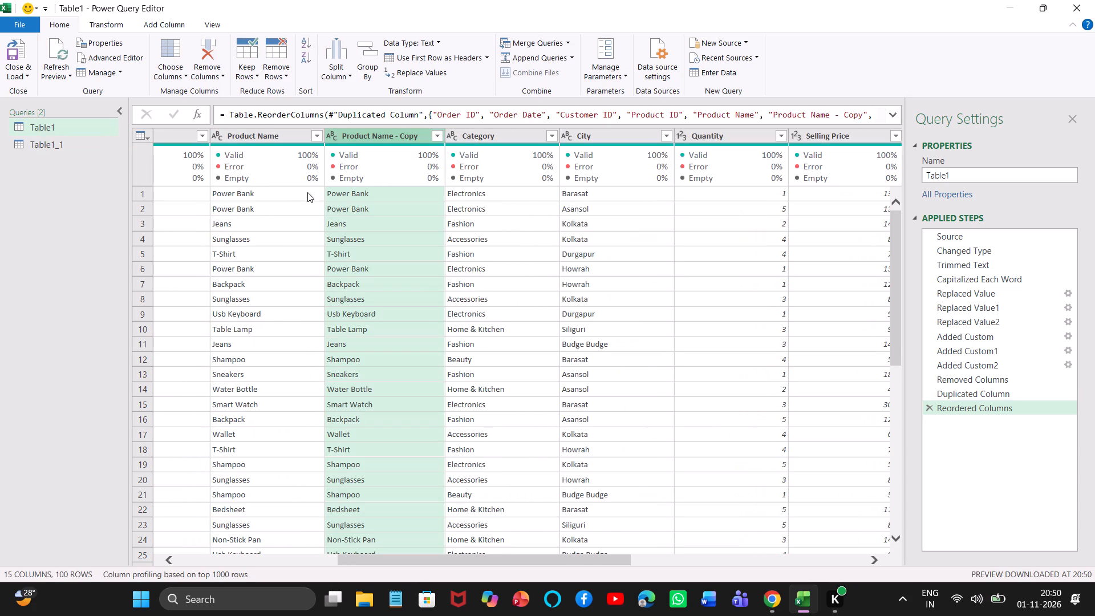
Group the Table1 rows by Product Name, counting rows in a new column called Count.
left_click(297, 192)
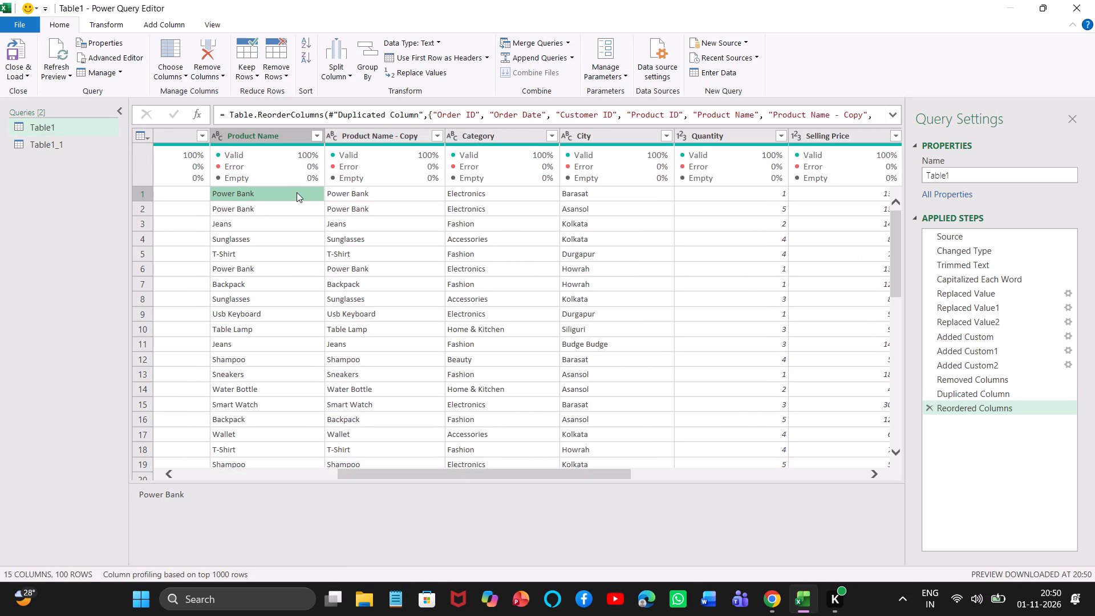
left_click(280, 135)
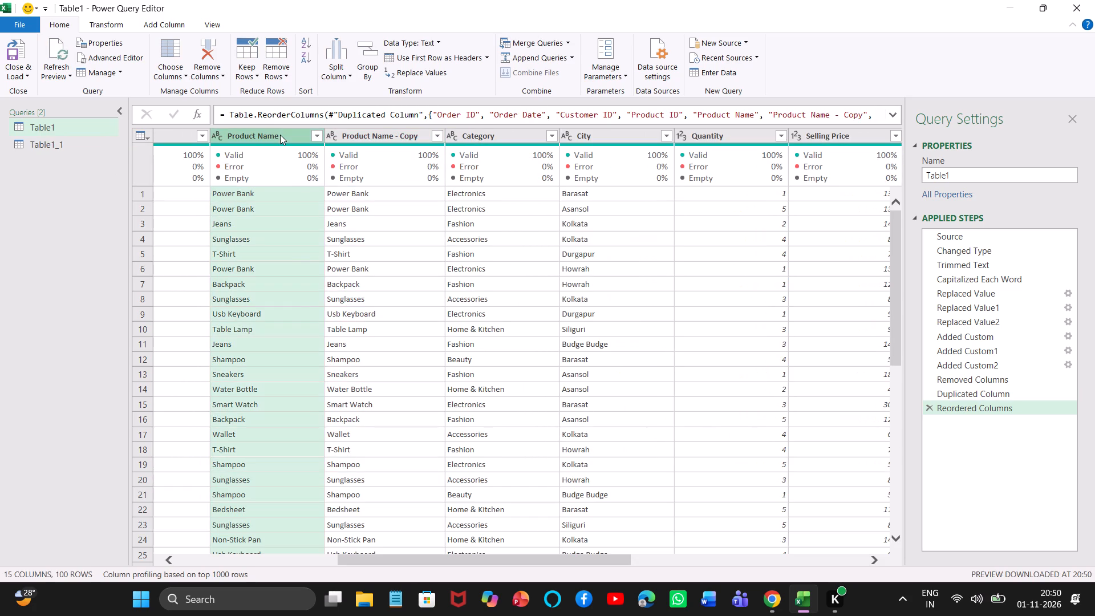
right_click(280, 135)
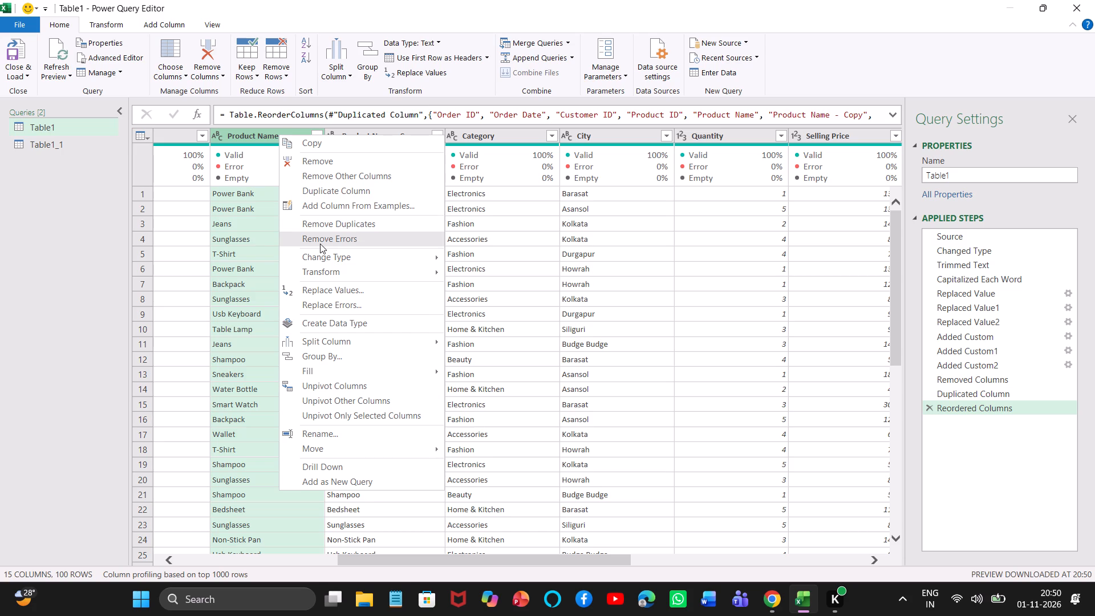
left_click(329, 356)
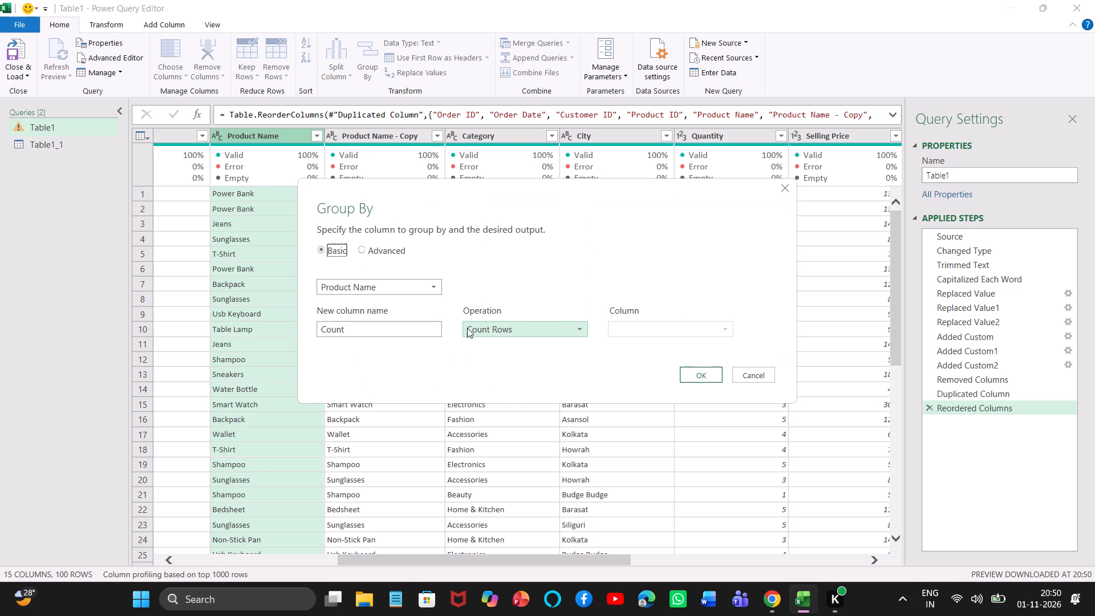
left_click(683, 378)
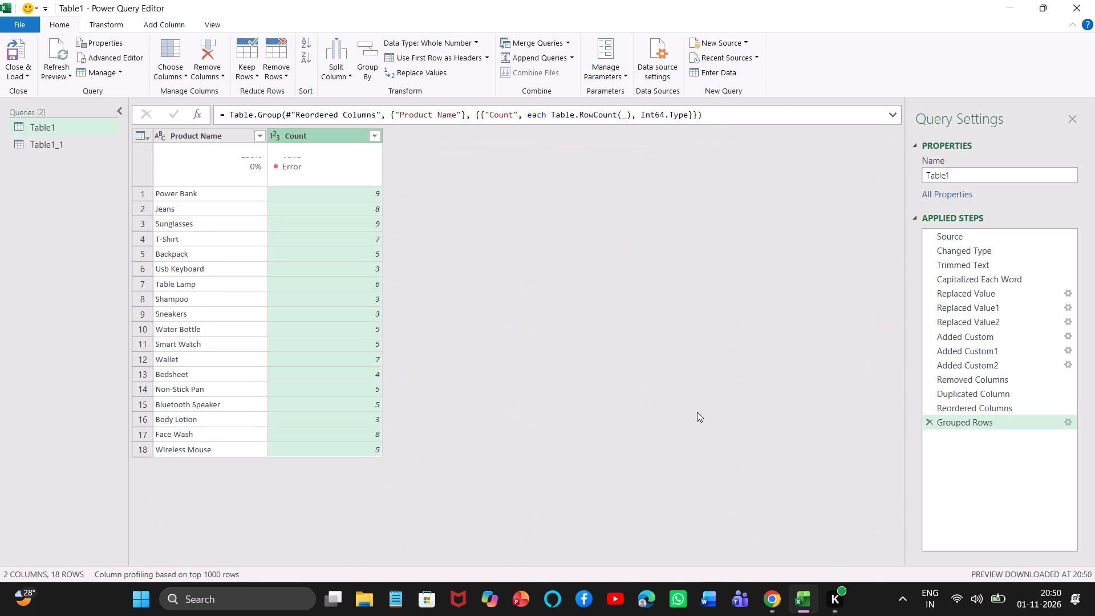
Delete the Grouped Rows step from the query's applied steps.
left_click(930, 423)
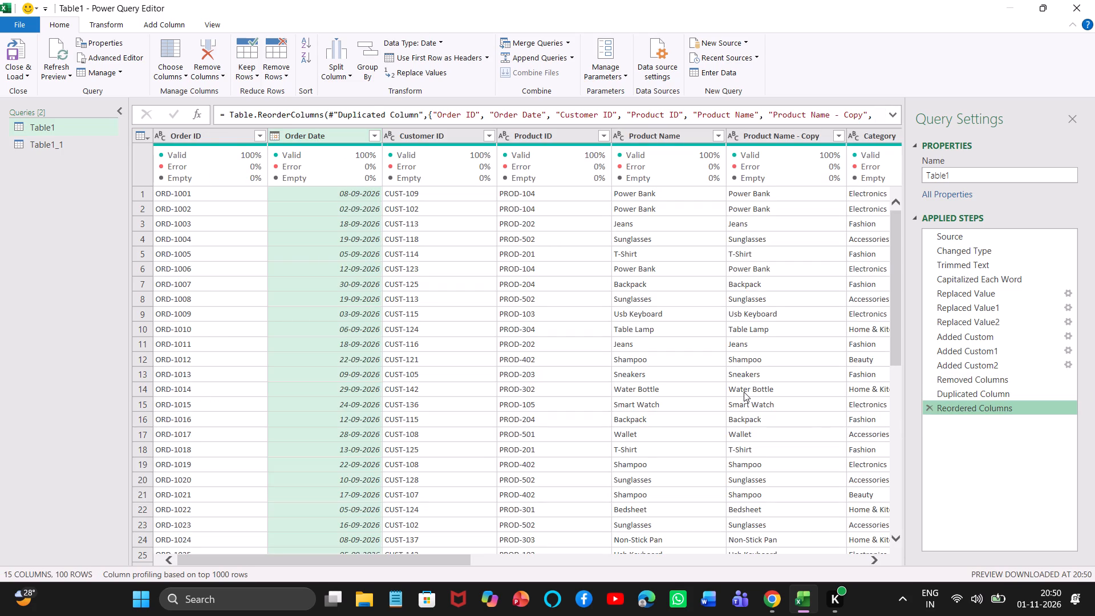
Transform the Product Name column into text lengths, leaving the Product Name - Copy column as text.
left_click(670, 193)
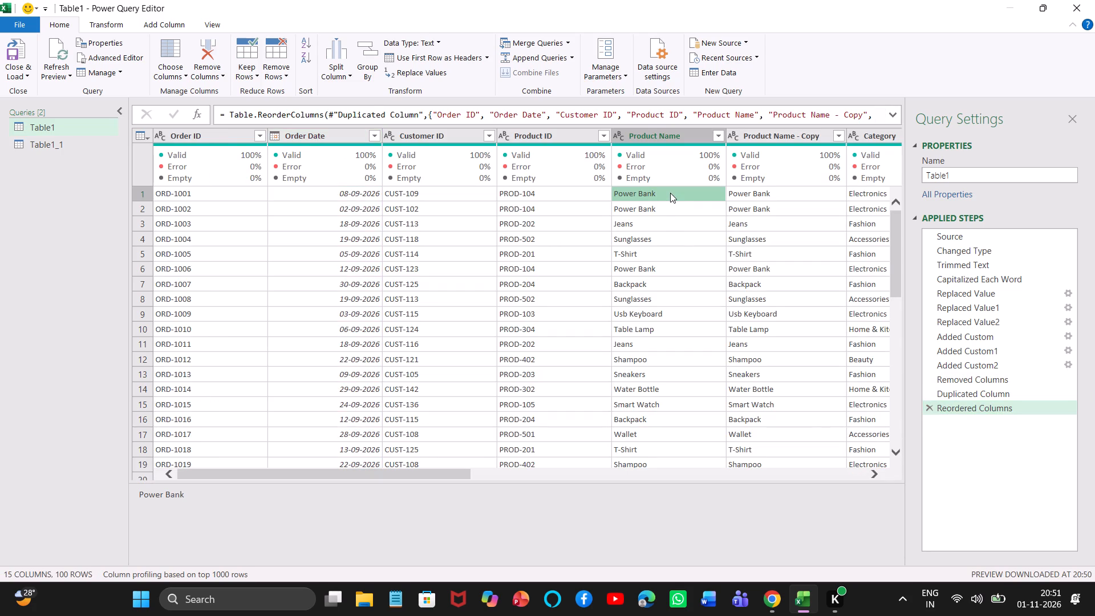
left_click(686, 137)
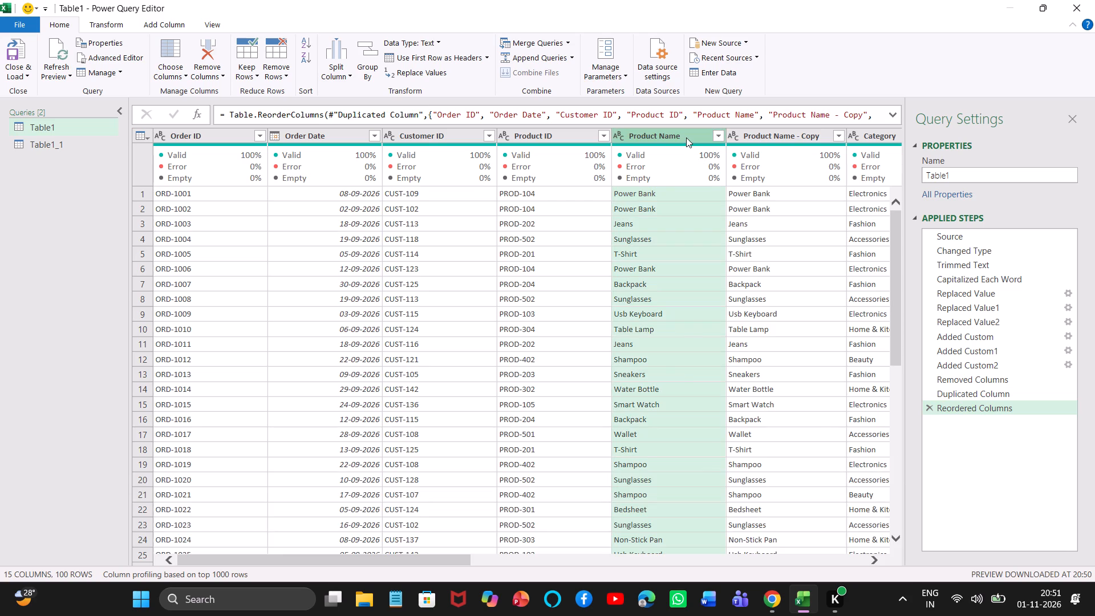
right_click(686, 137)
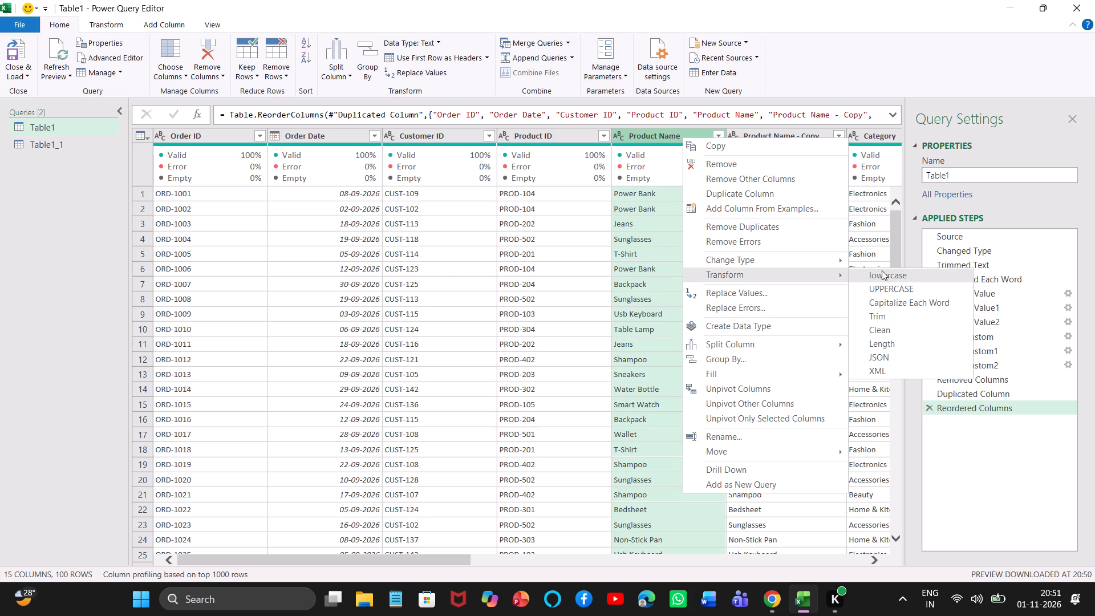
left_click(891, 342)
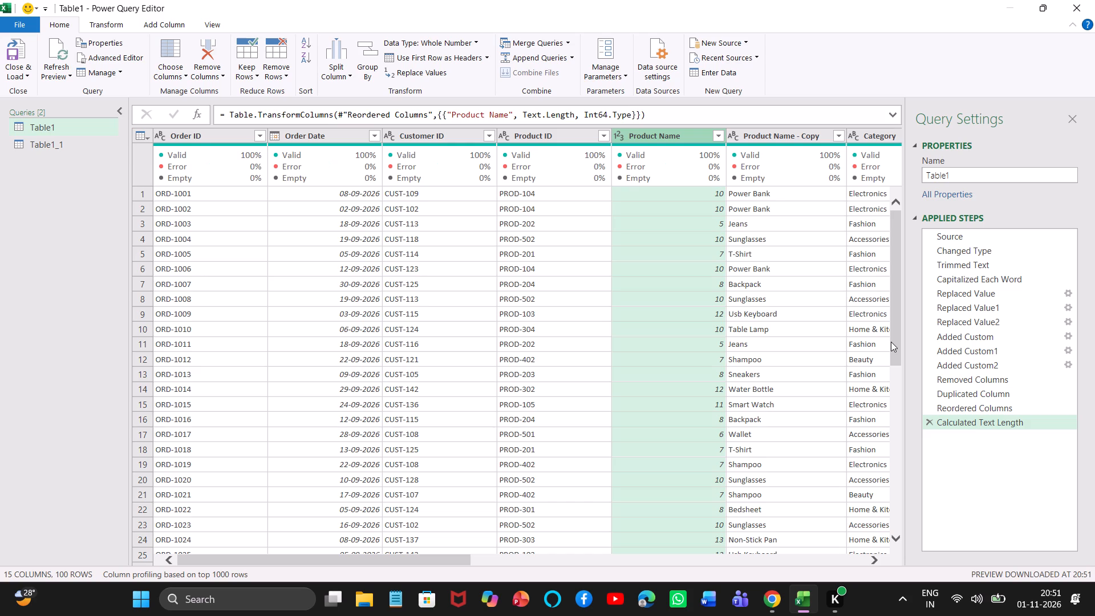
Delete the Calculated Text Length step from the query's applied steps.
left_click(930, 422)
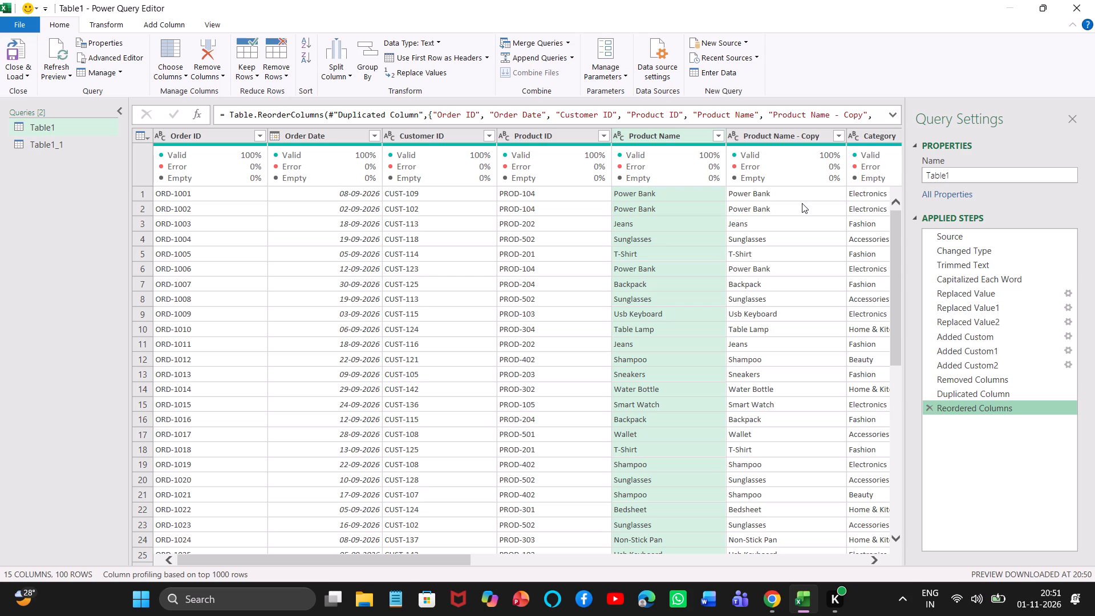
Convert the Product Name column's values to their text lengths again with the Length transform.
left_click(703, 195)
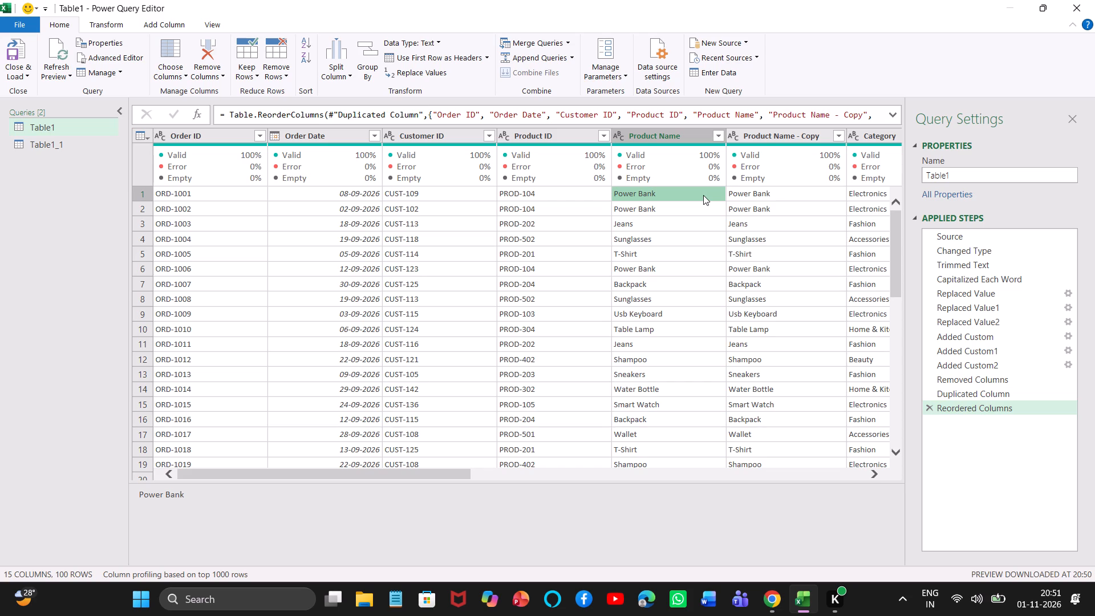
left_click(670, 130)
right_click(670, 130)
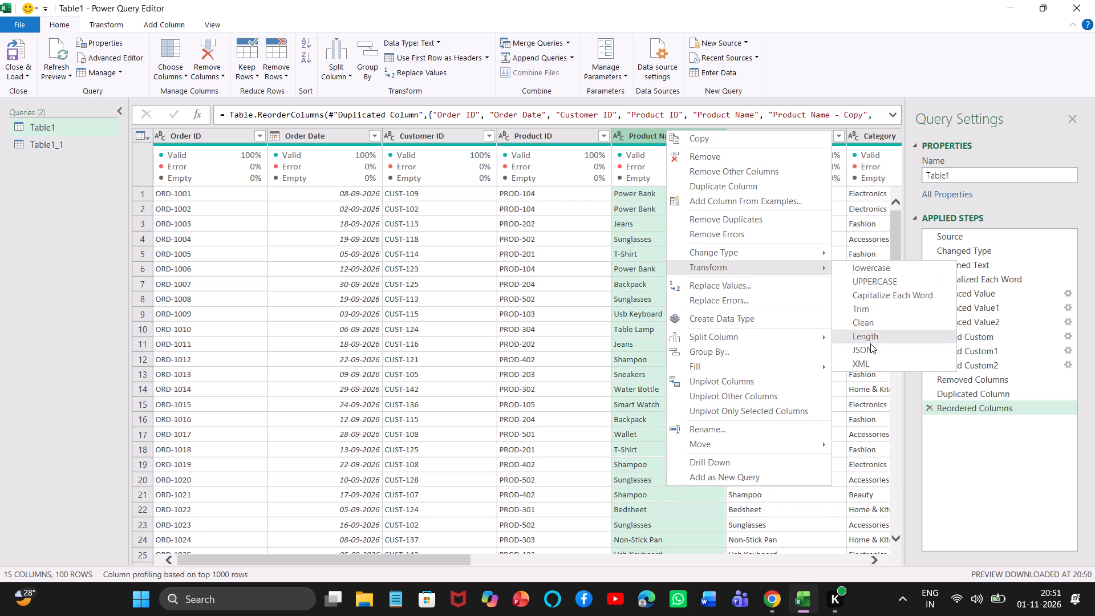
left_click(877, 339)
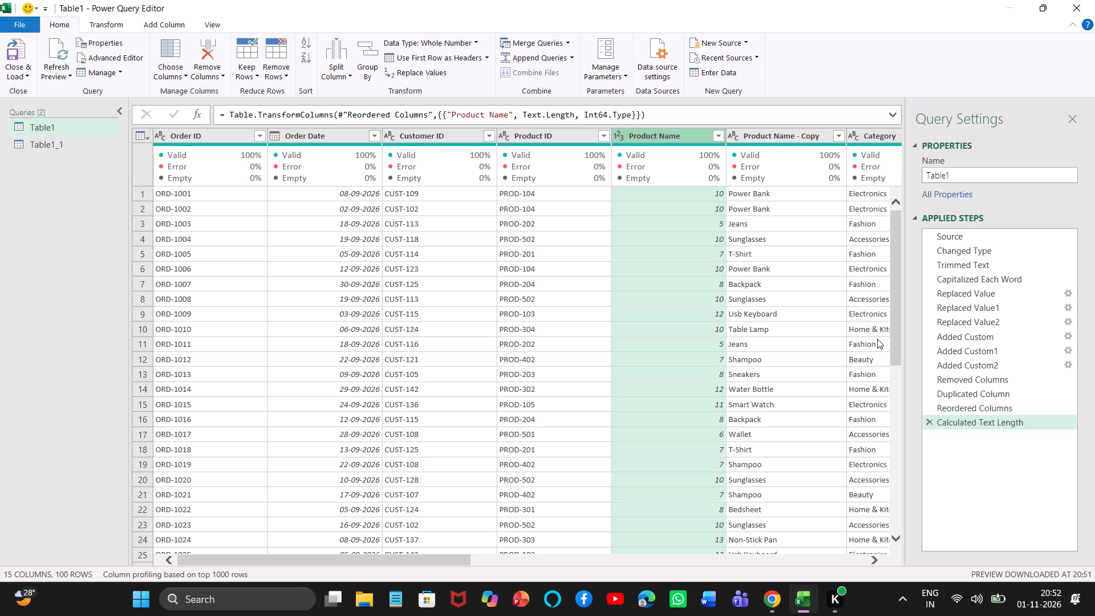
Copy the Product Name and Product Name - Copy columns into a message in the sk_mart_company ChatGPT chat and look through the pasted rows.
left_click(686, 137)
key("shift+Right")
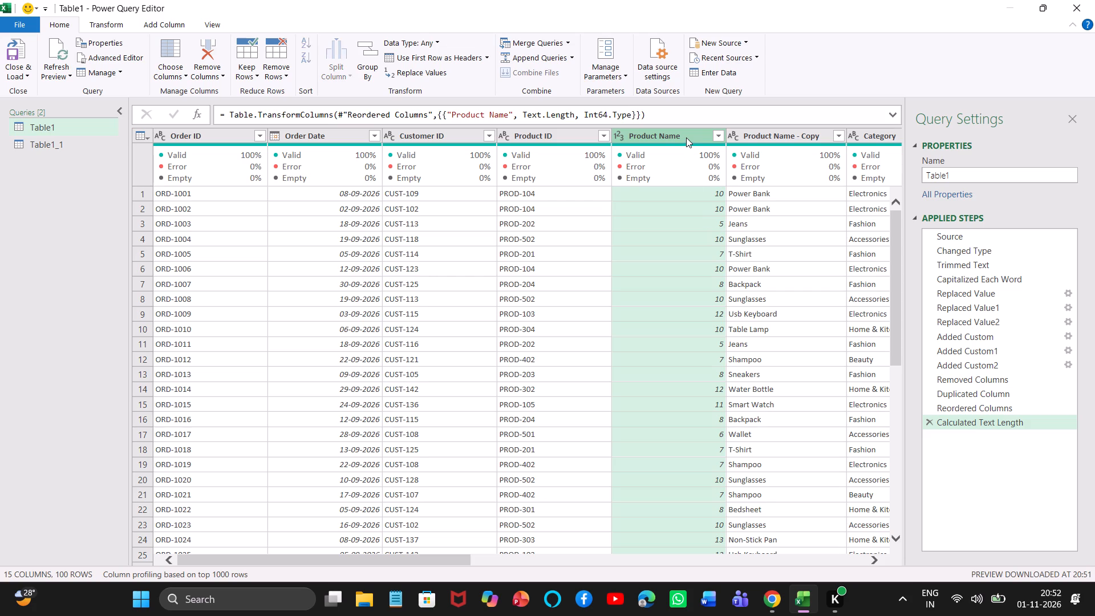
key("ctrl+c")
key("alt+Tab")
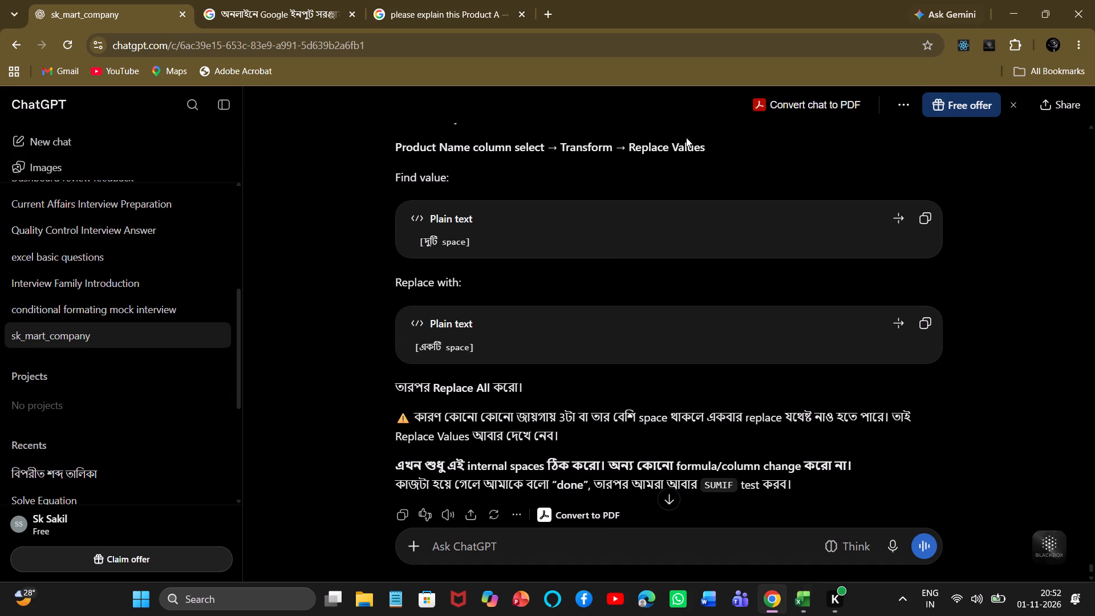
left_click(482, 550)
key("ctrl+v")
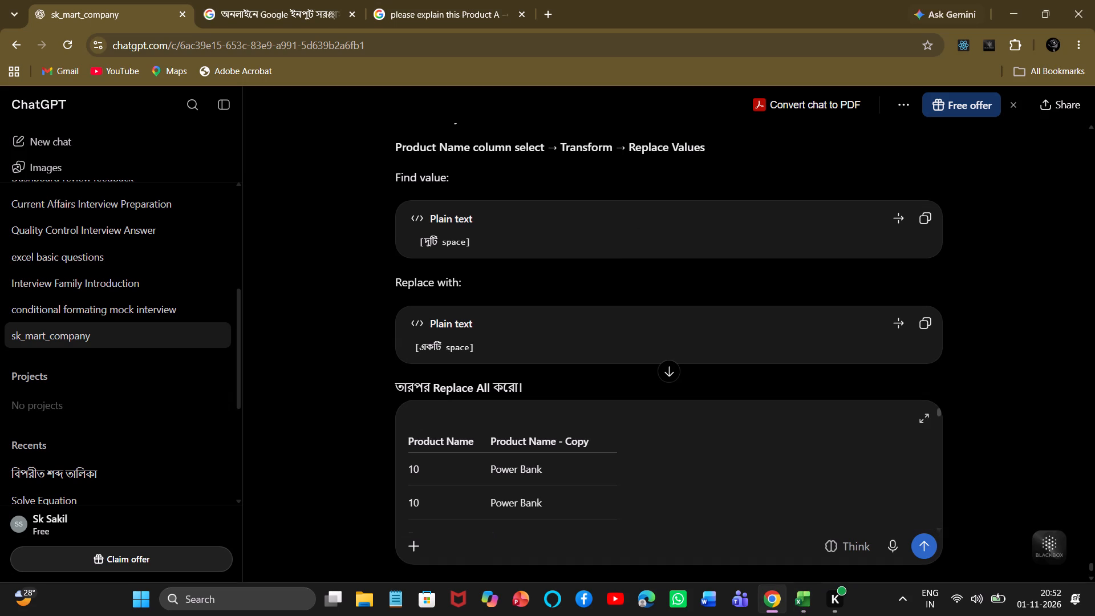
left_click_drag(938, 415, 940, 514)
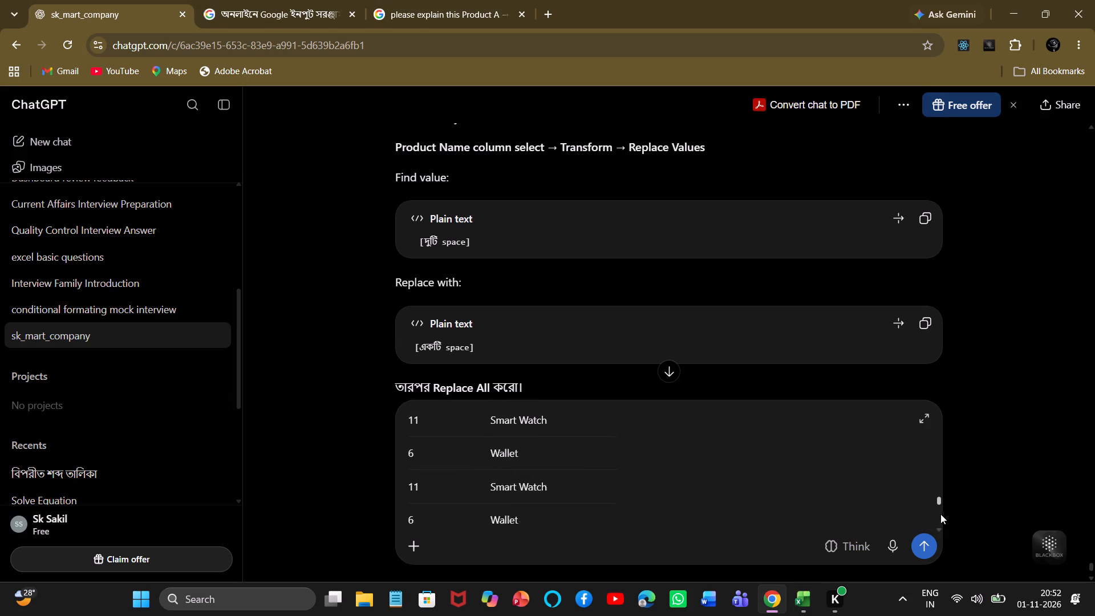
left_click_drag(940, 514, 947, 530)
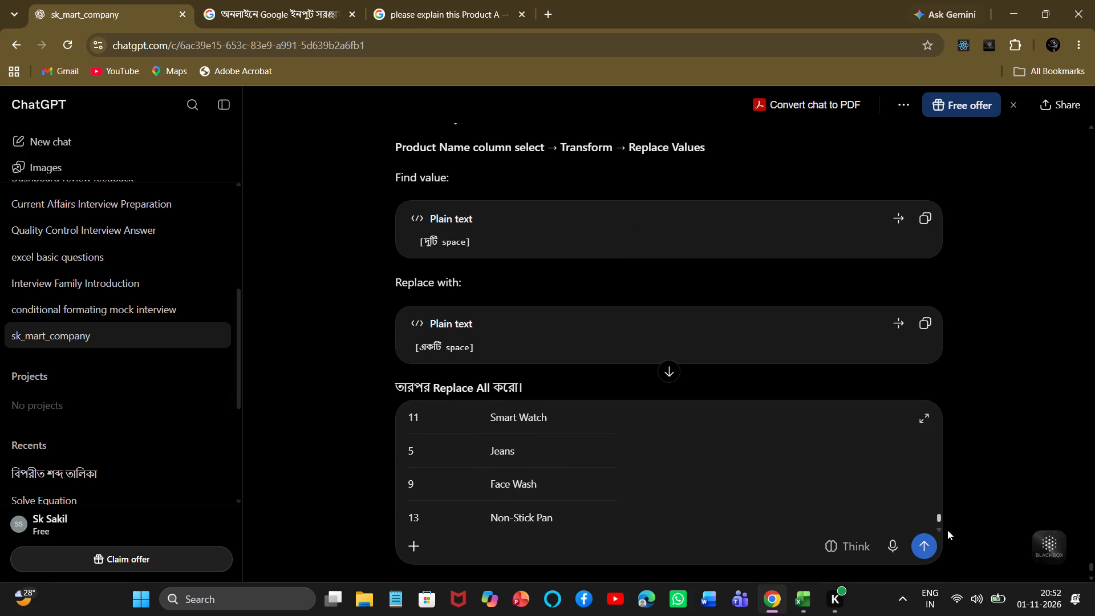
left_click_drag(947, 530, 942, 479)
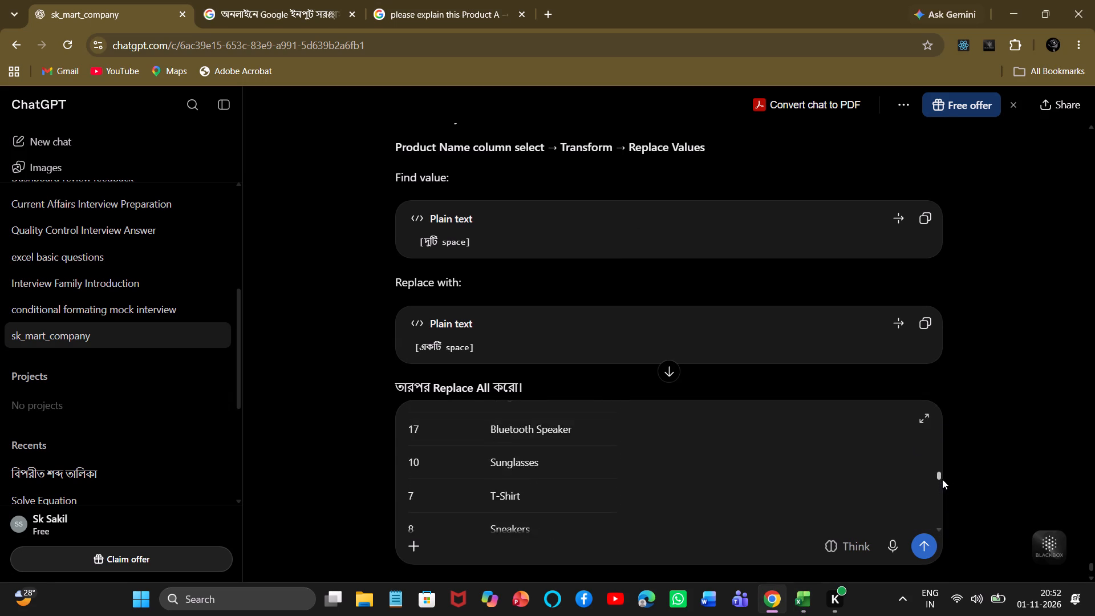
left_click_drag(942, 479, 947, 583)
Glance back at the Table1 query rows, add "length count" to the ChatGPT message and send it.
key("alt+Tab")
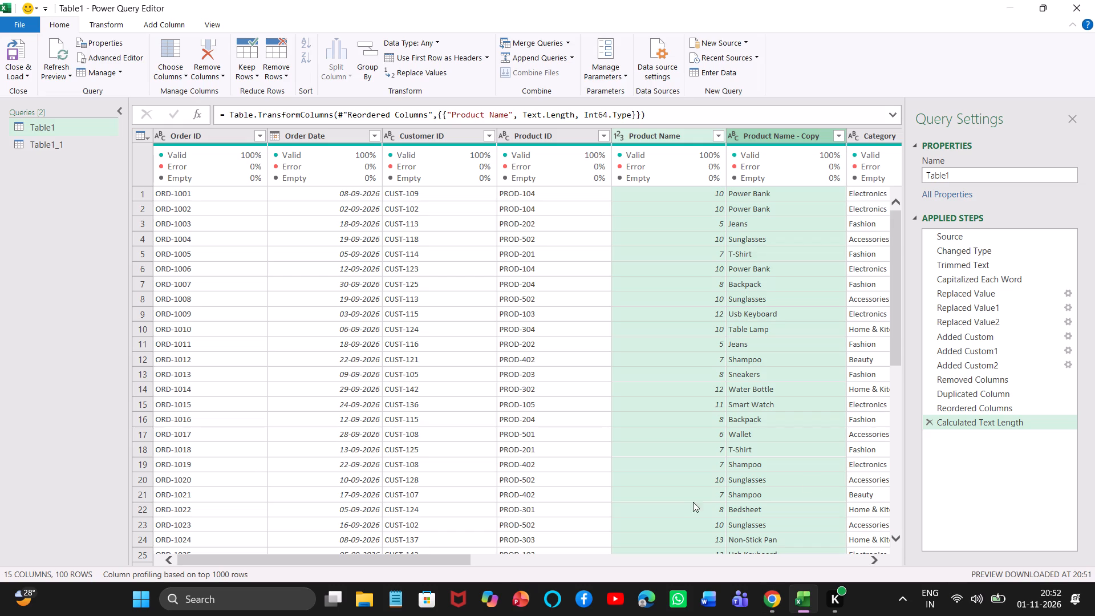
left_click_drag(894, 336, 893, 615)
key("alt+Tab")
type("length count")
key("space")
key("Return")
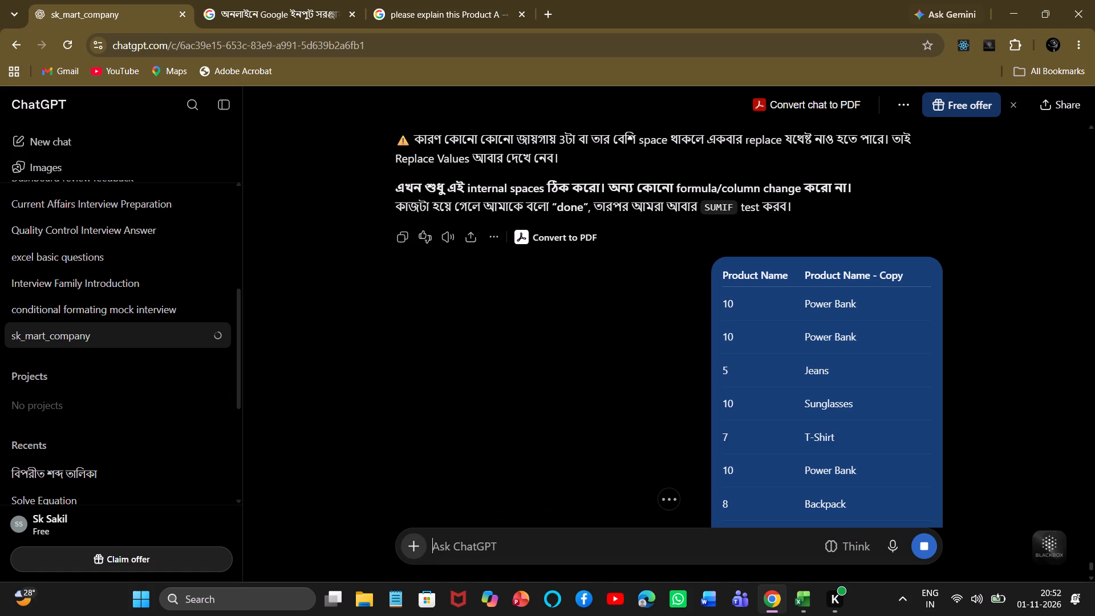
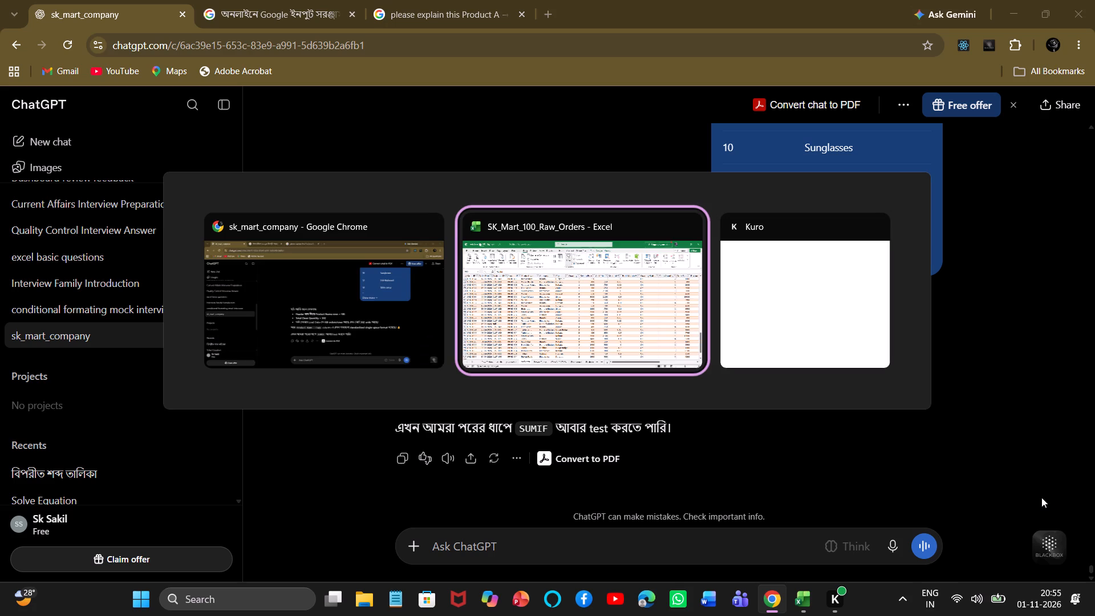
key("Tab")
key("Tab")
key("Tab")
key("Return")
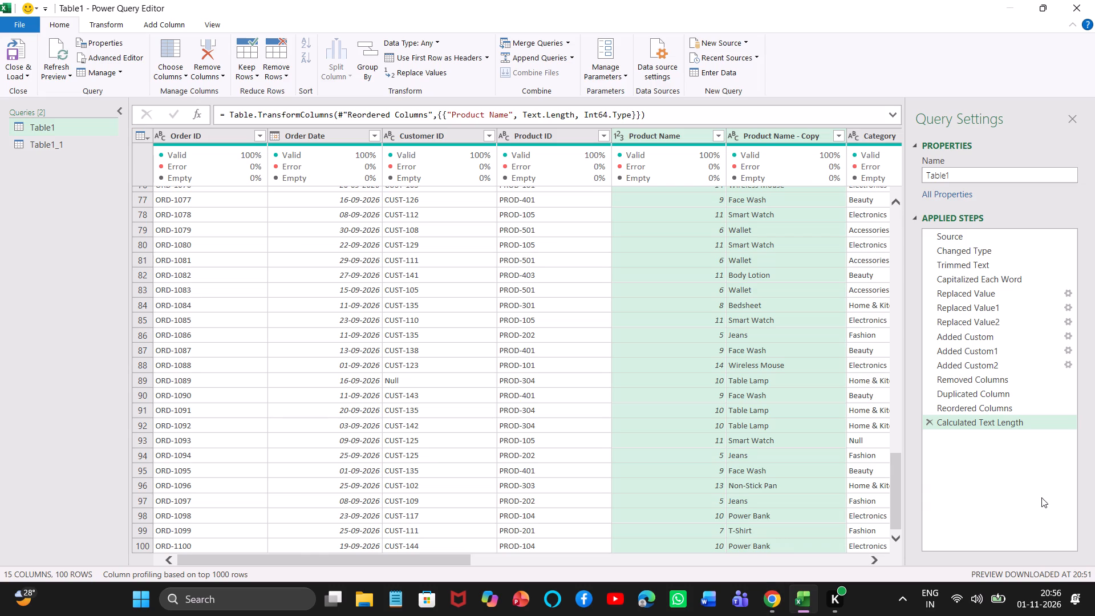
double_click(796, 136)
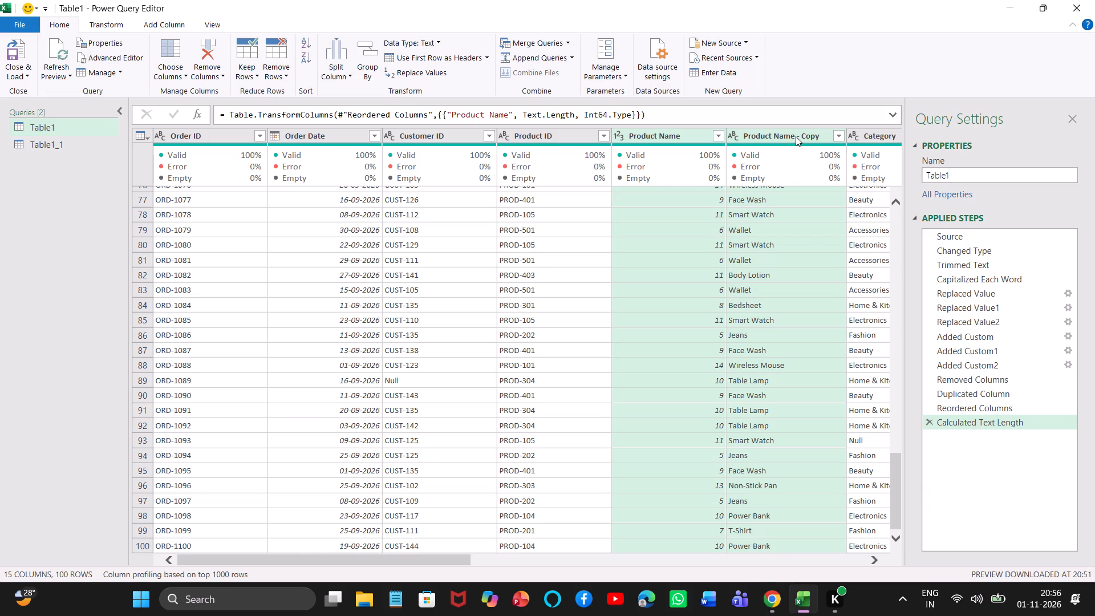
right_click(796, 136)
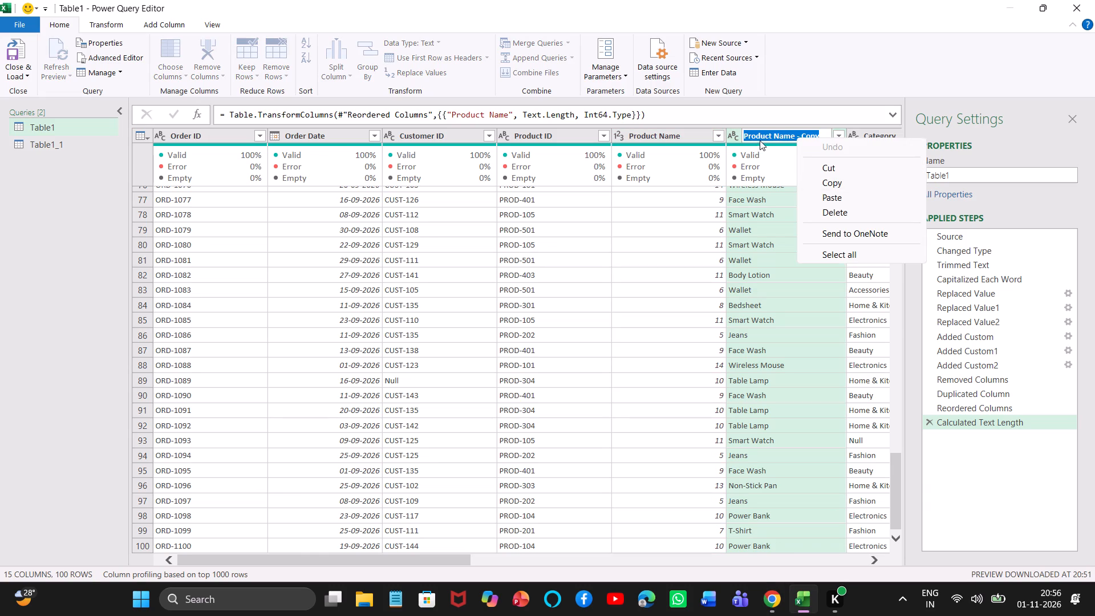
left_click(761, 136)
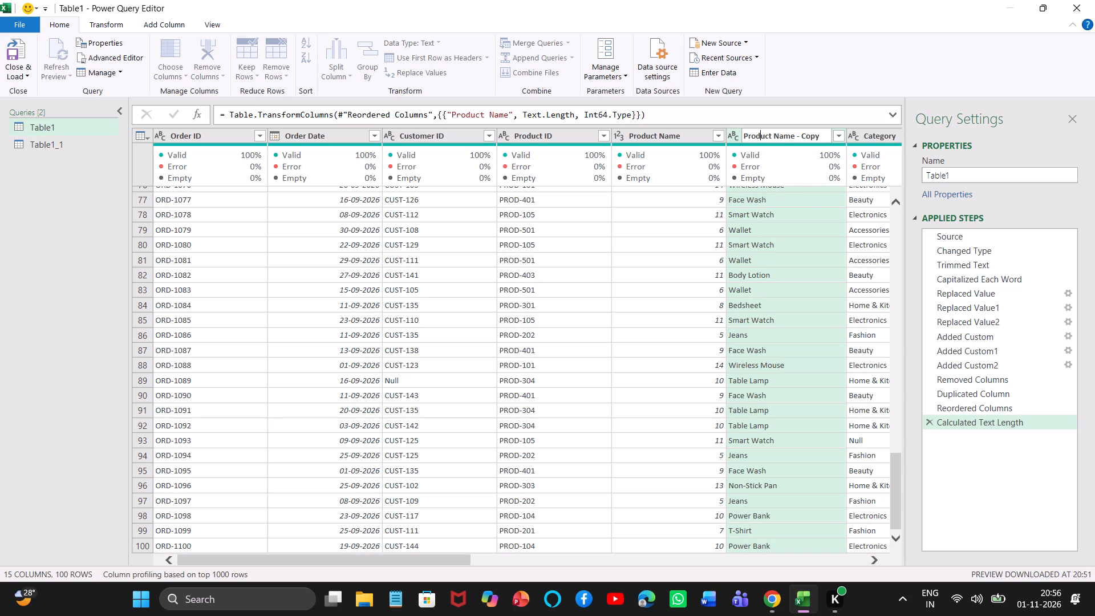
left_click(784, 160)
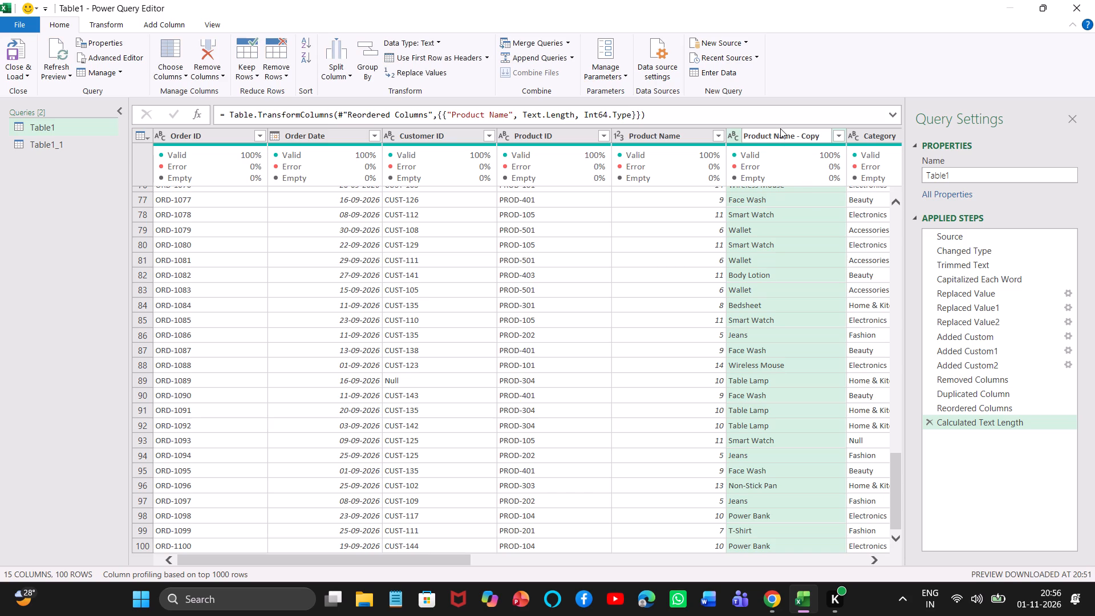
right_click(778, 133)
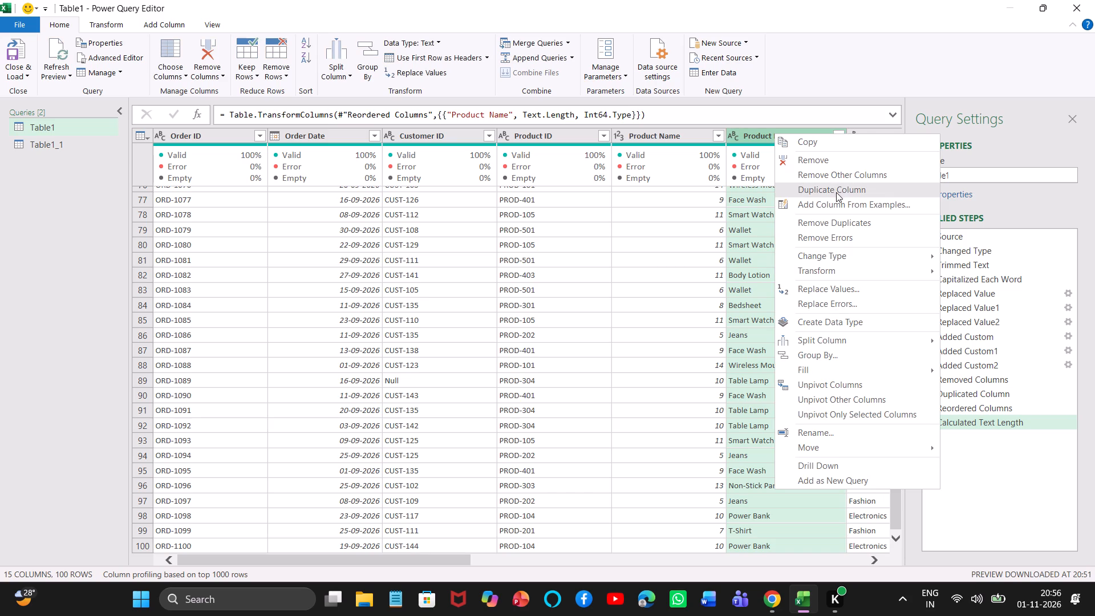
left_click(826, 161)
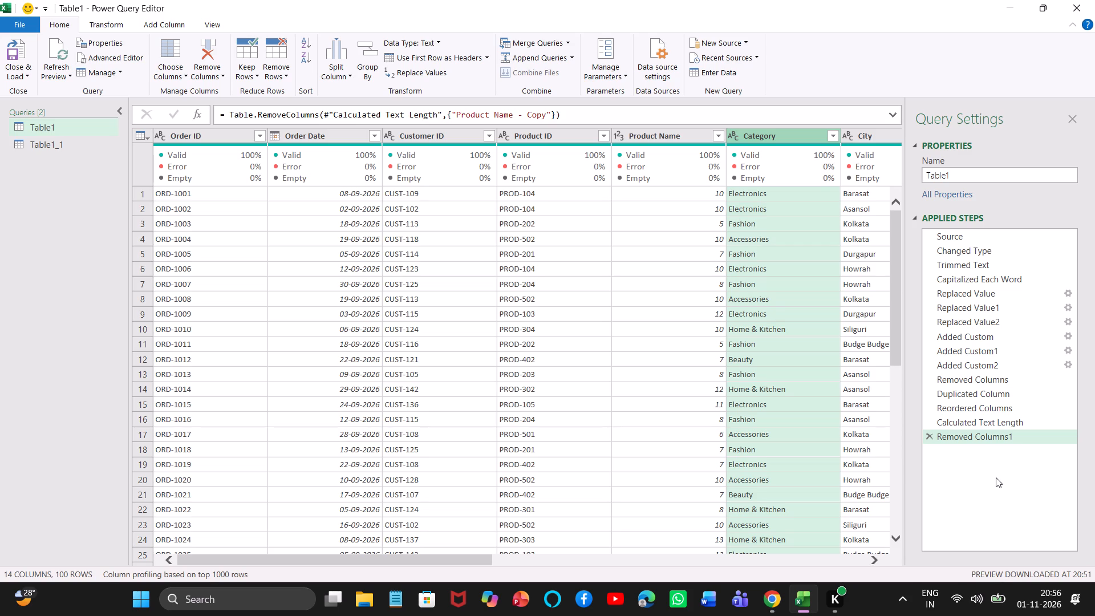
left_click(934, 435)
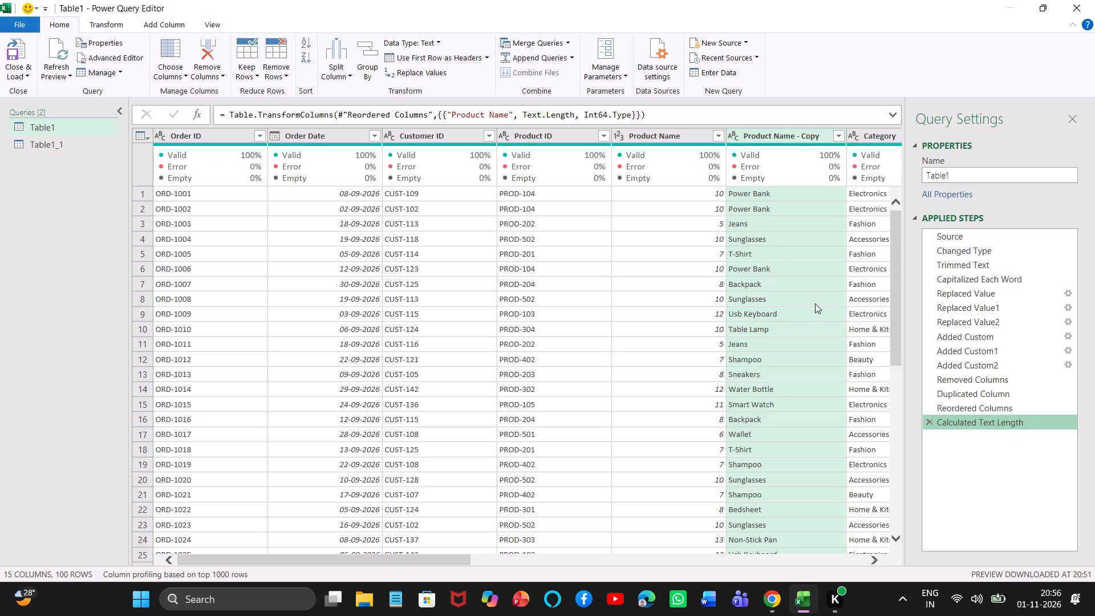
Remove the Product Name - Copy column from the Table1 query.
left_click(771, 131)
right_click(771, 131)
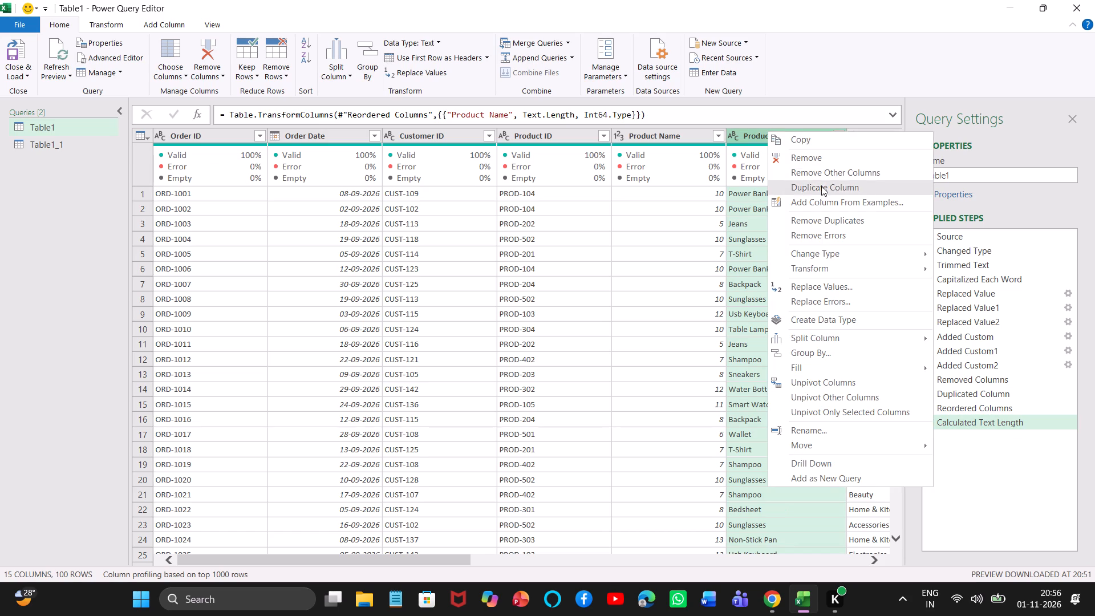
left_click(820, 158)
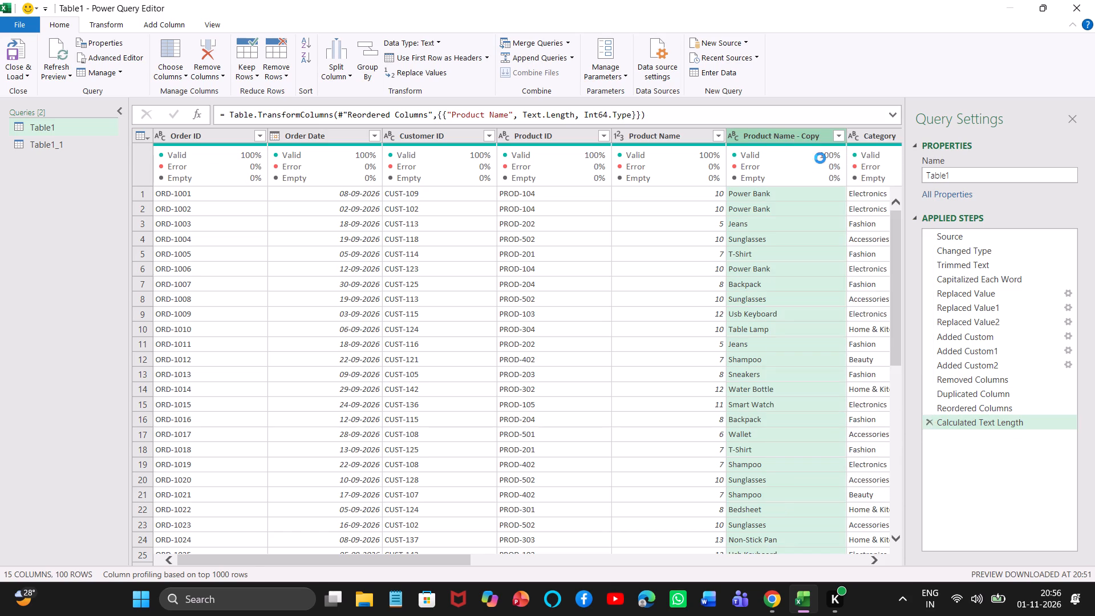
right_click(697, 139)
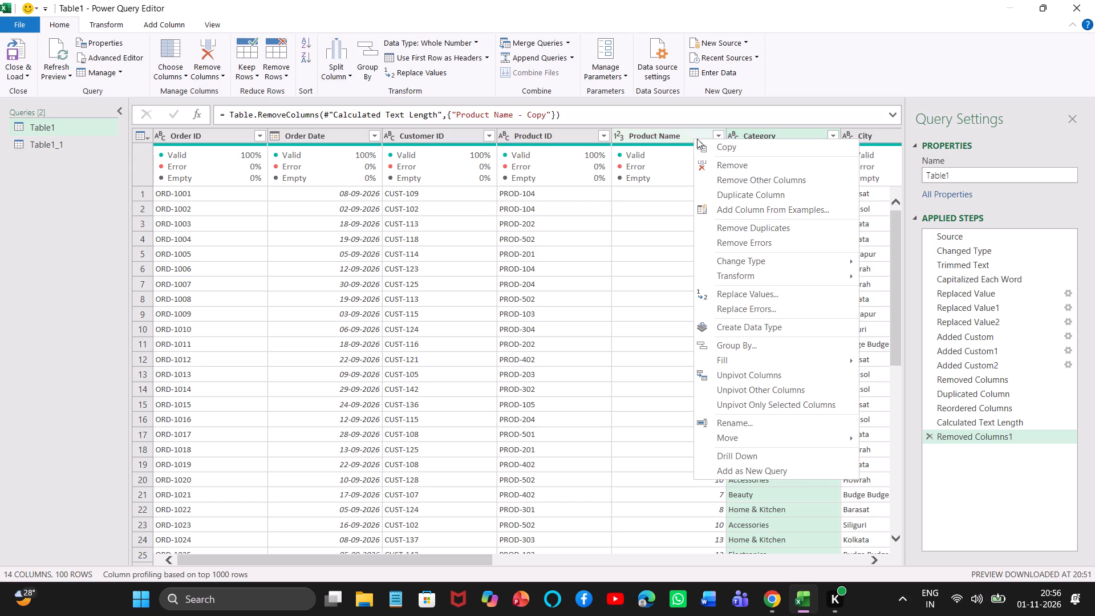
left_click(965, 508)
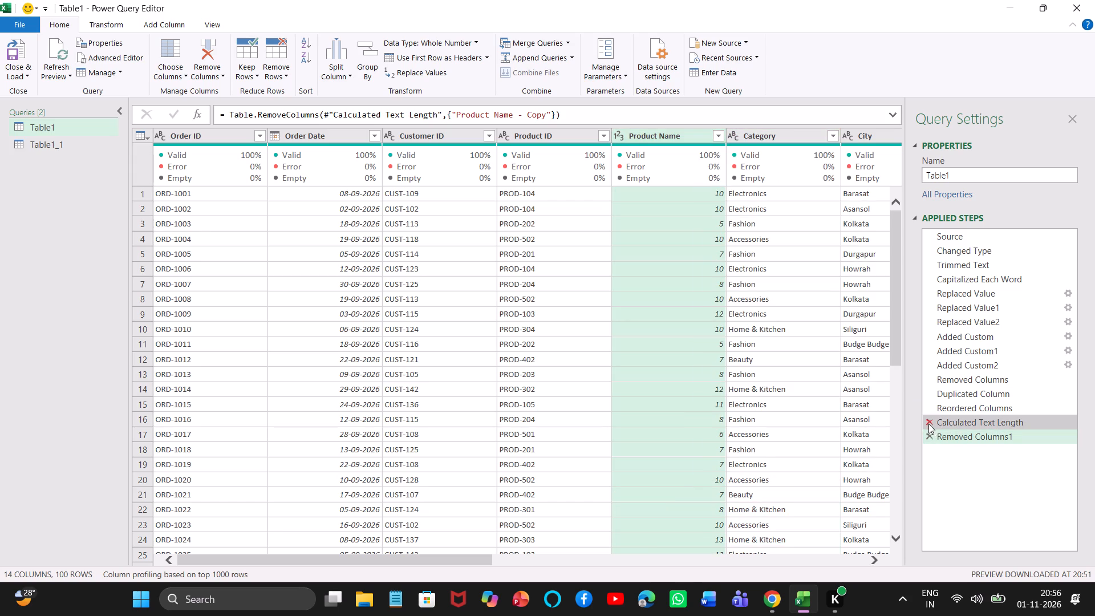
Delete the Calculated Text Length step from the Table1 query's applied steps.
left_click(928, 423)
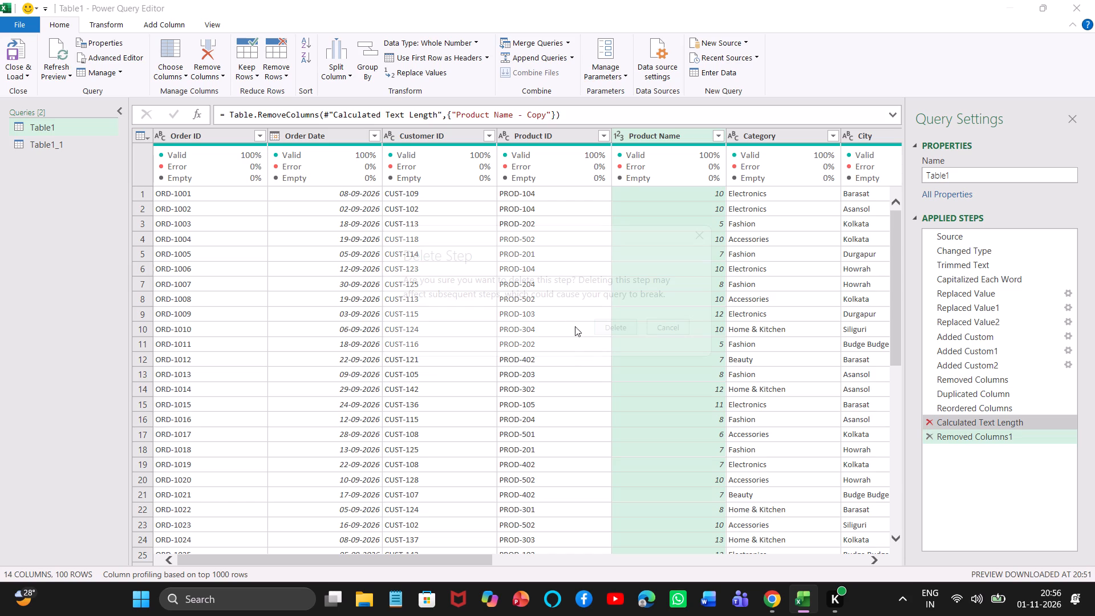
left_click(607, 325)
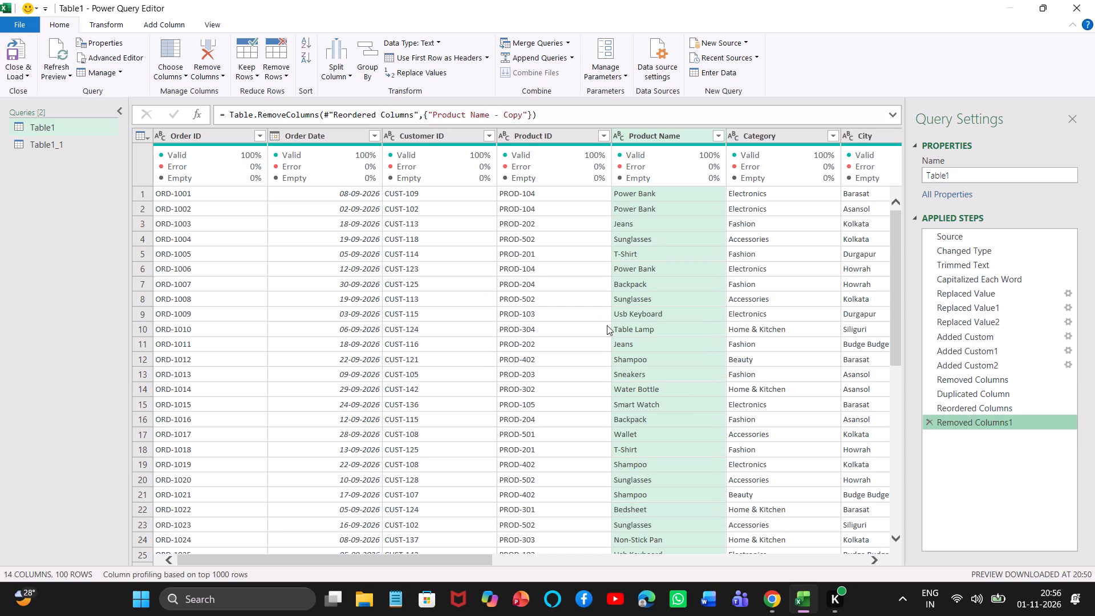
left_click(1005, 426)
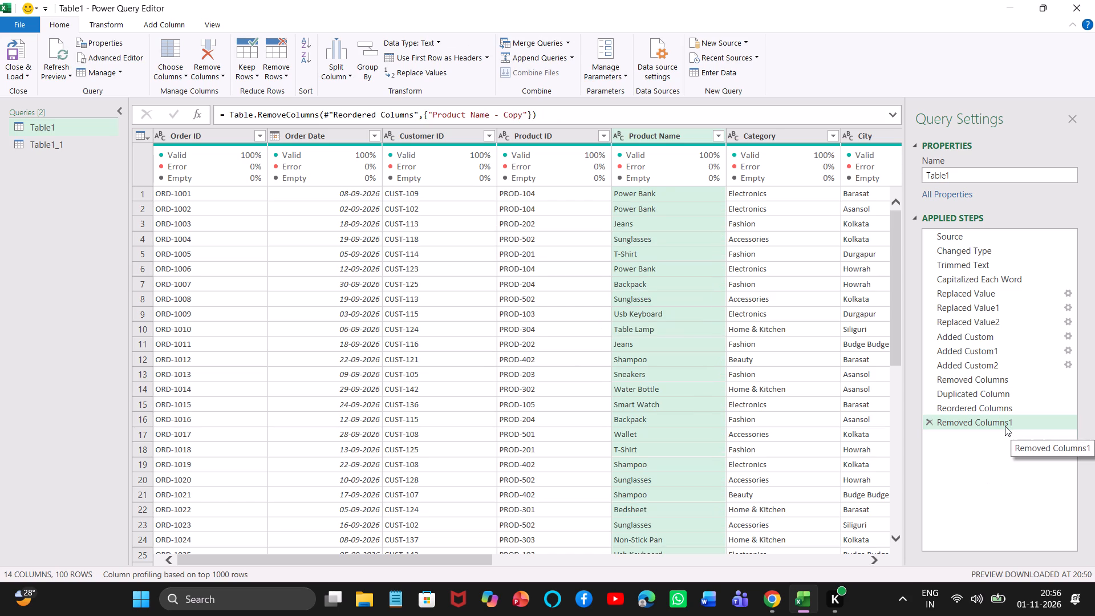
left_click(974, 463)
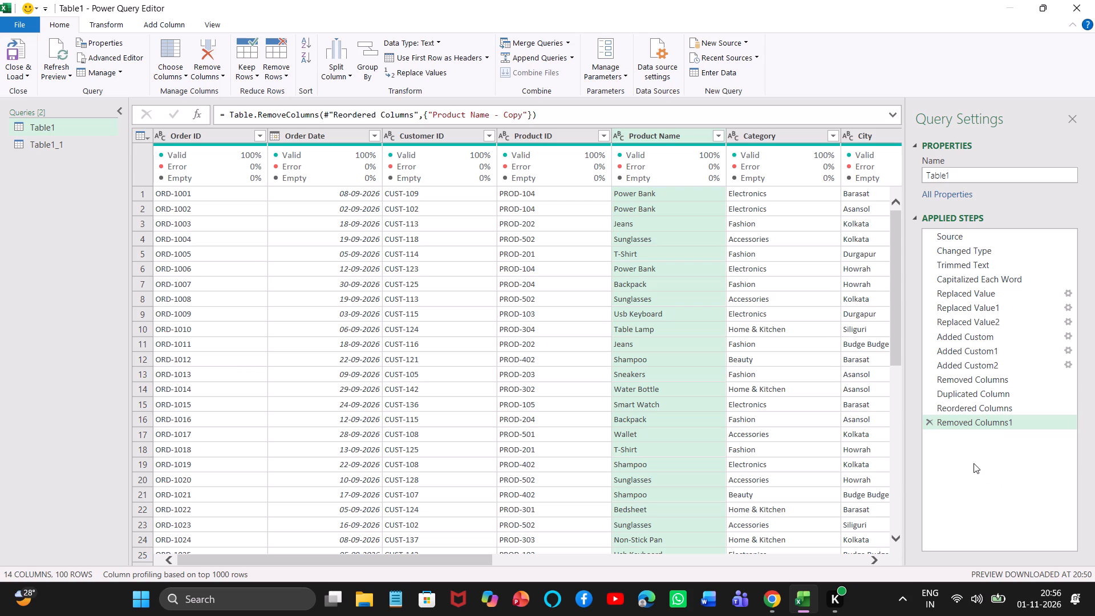
Close and load the query changes into the workbook and select the Table1 query there.
left_click(30, 71)
left_click(45, 90)
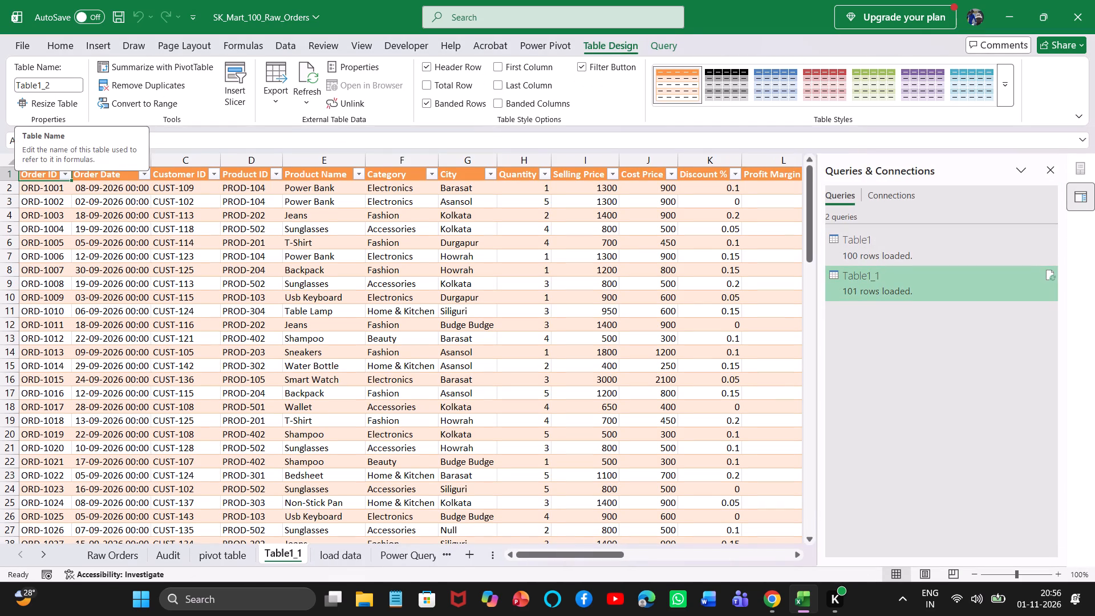
left_click(874, 254)
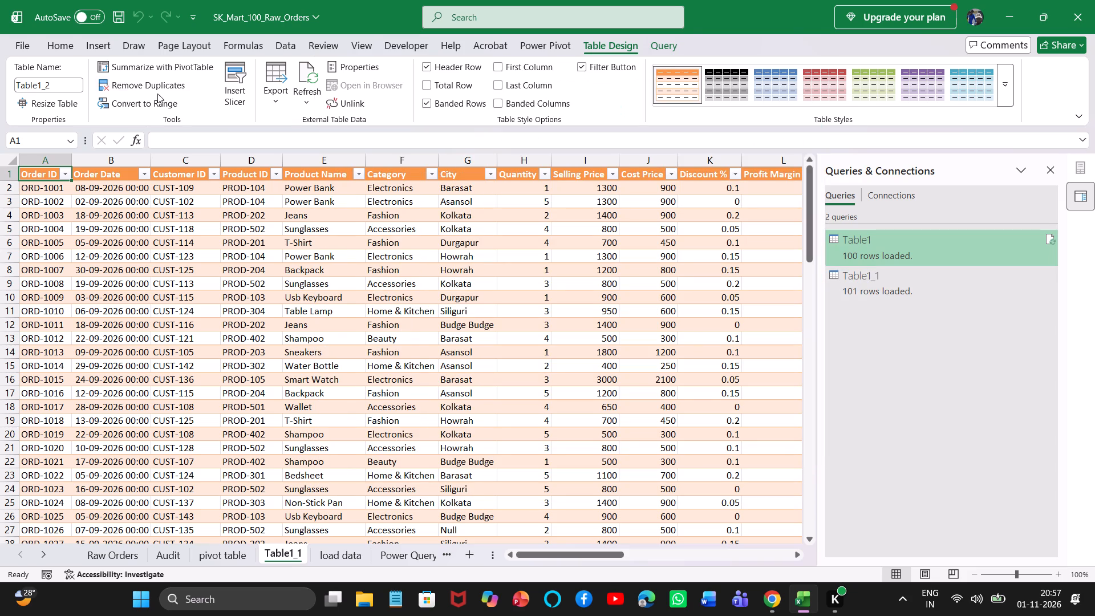
Reopen the Power Query Editor with a new query from the current sheet's table and delete the Table1_1 query.
left_click(283, 51)
left_click(126, 92)
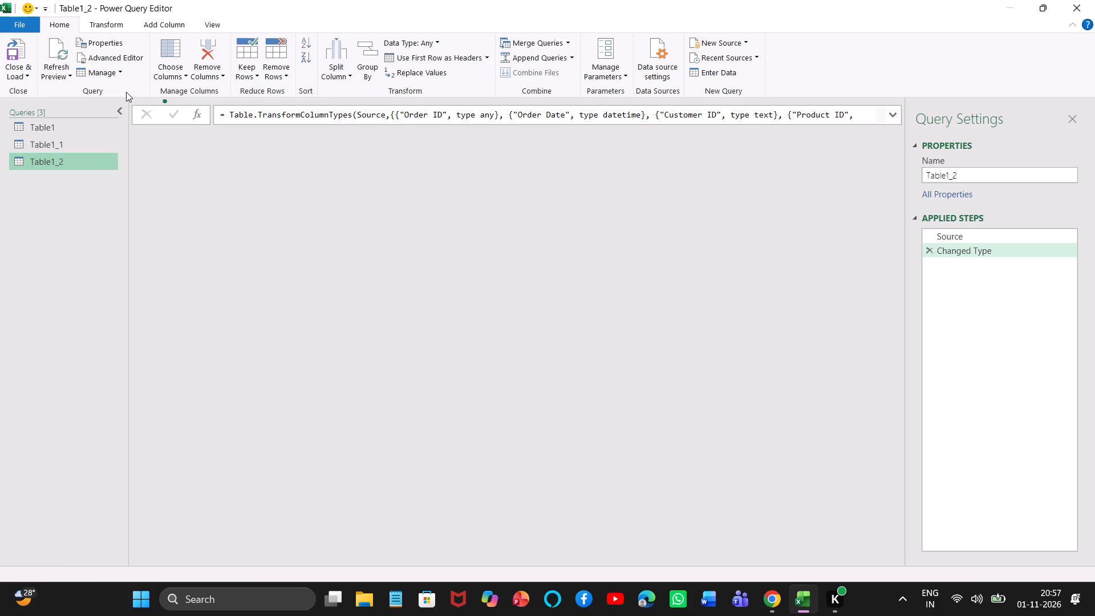
left_click(78, 127)
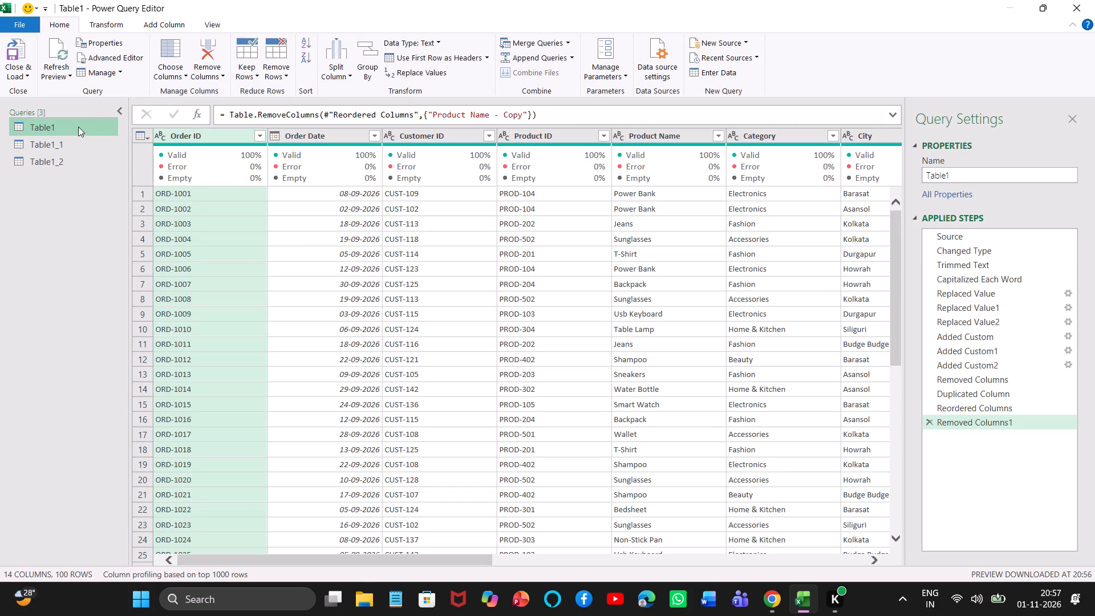
left_click(67, 142)
right_click(67, 142)
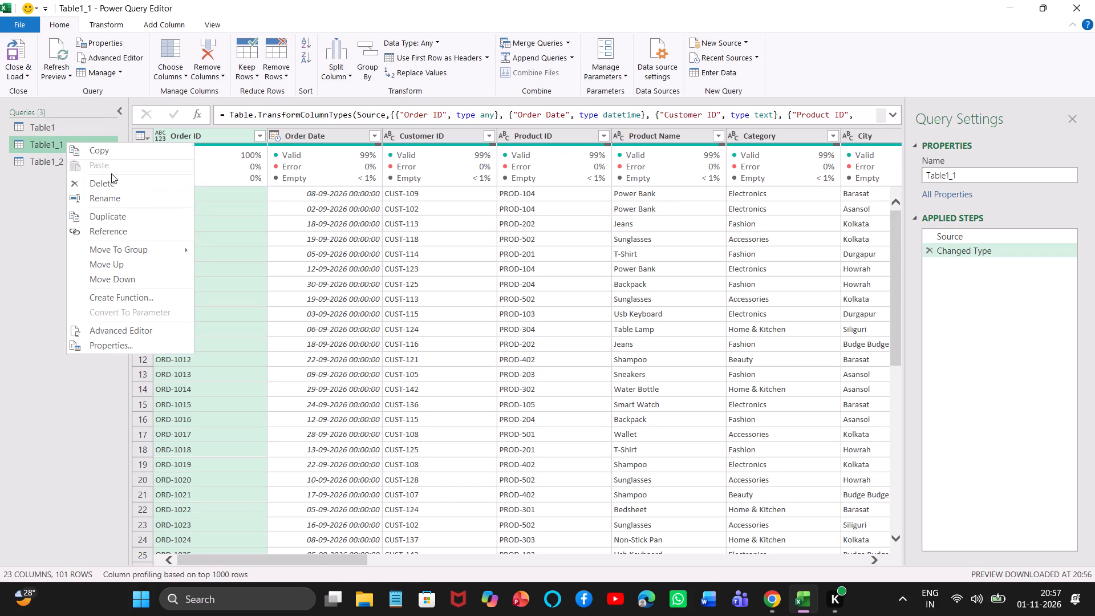
left_click(115, 185)
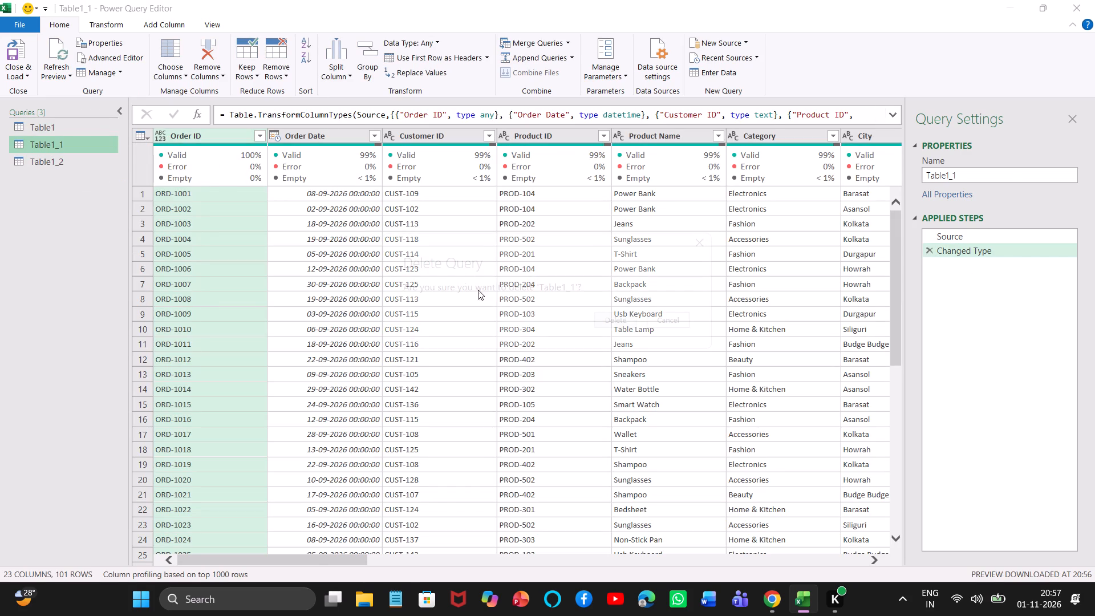
left_click(610, 317)
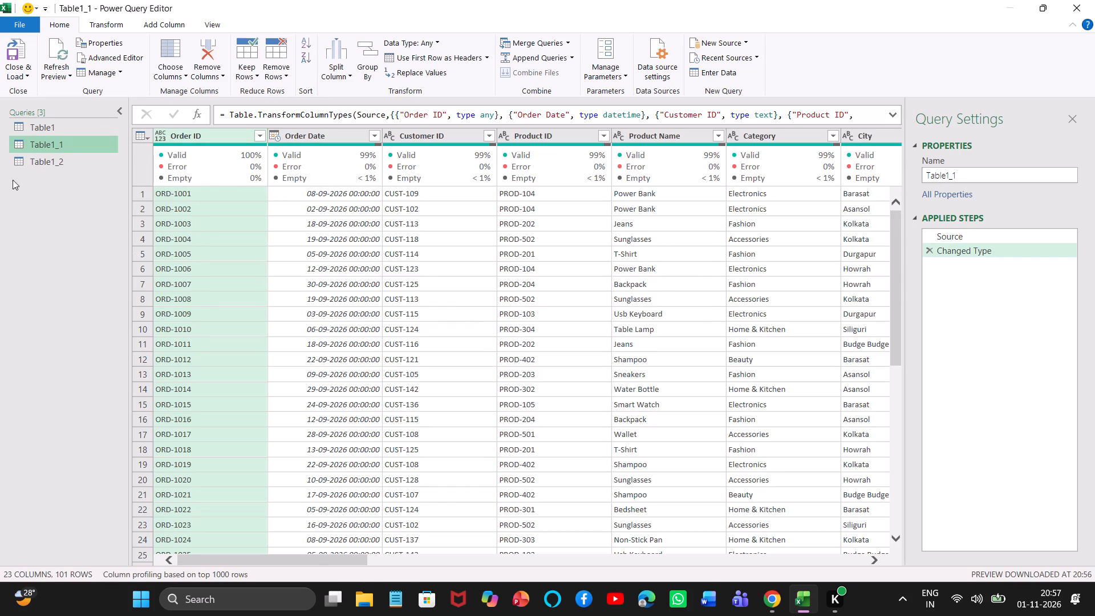
Delete the Table1_2 query.
left_click(77, 148)
right_click(77, 148)
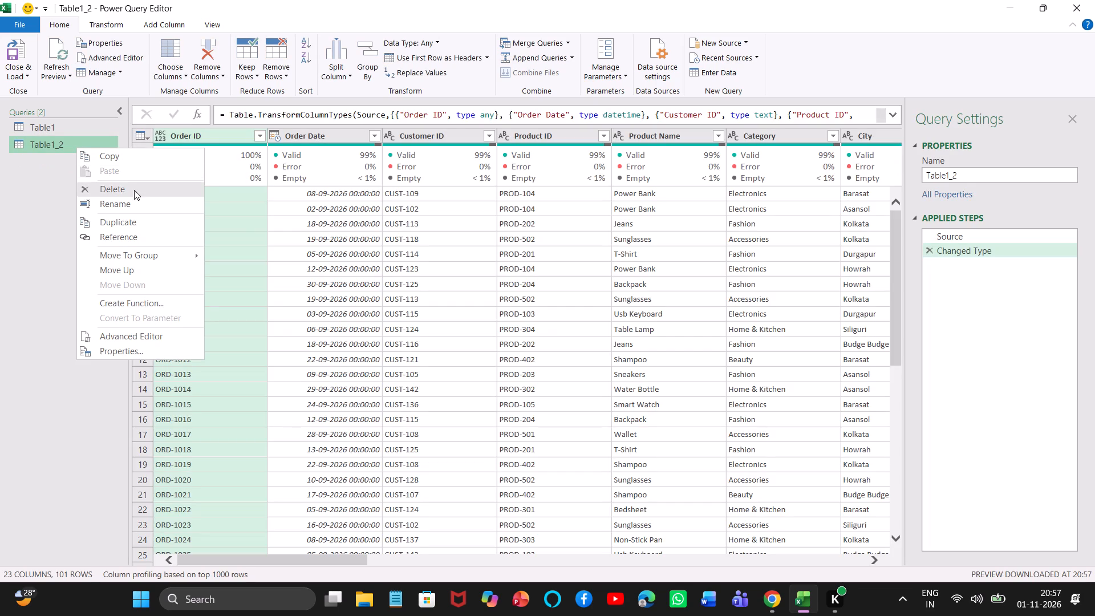
left_click(134, 191)
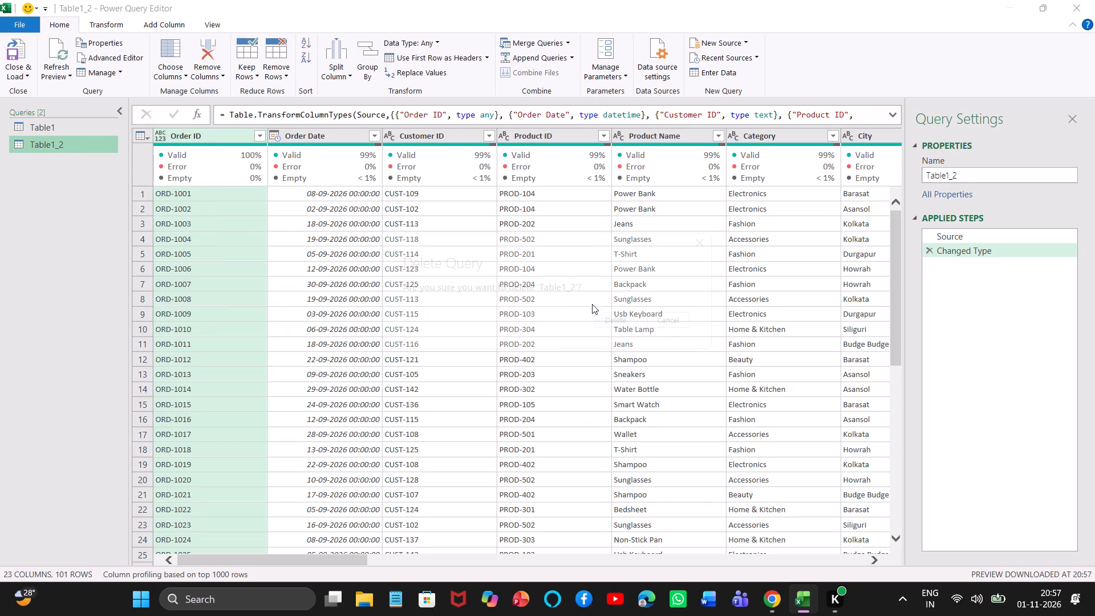
left_click(610, 319)
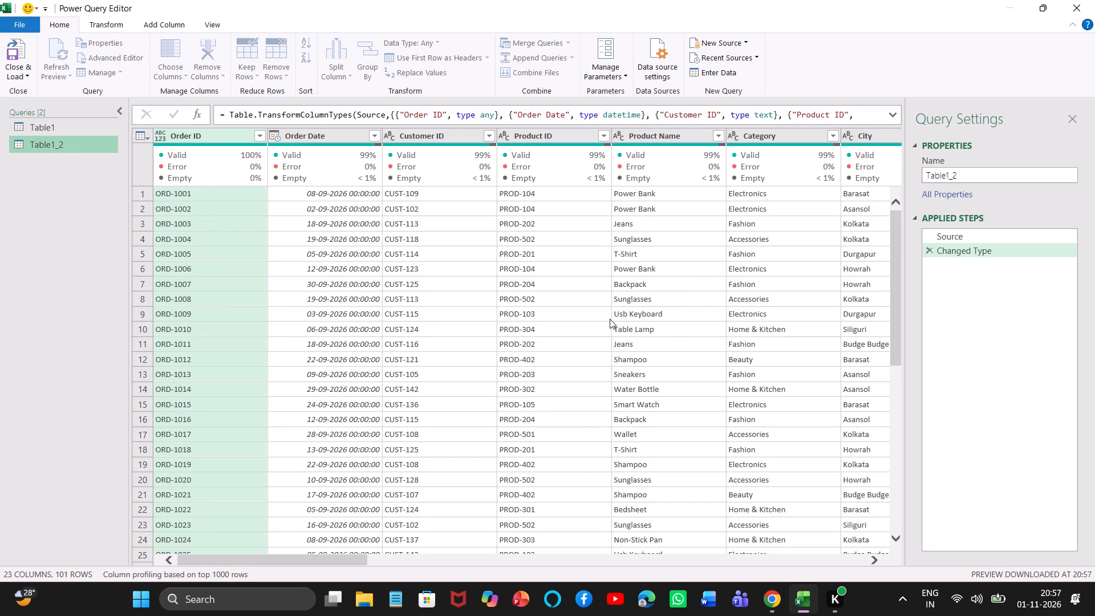
Close and load the remaining Table1 query into the workbook.
left_click(79, 131)
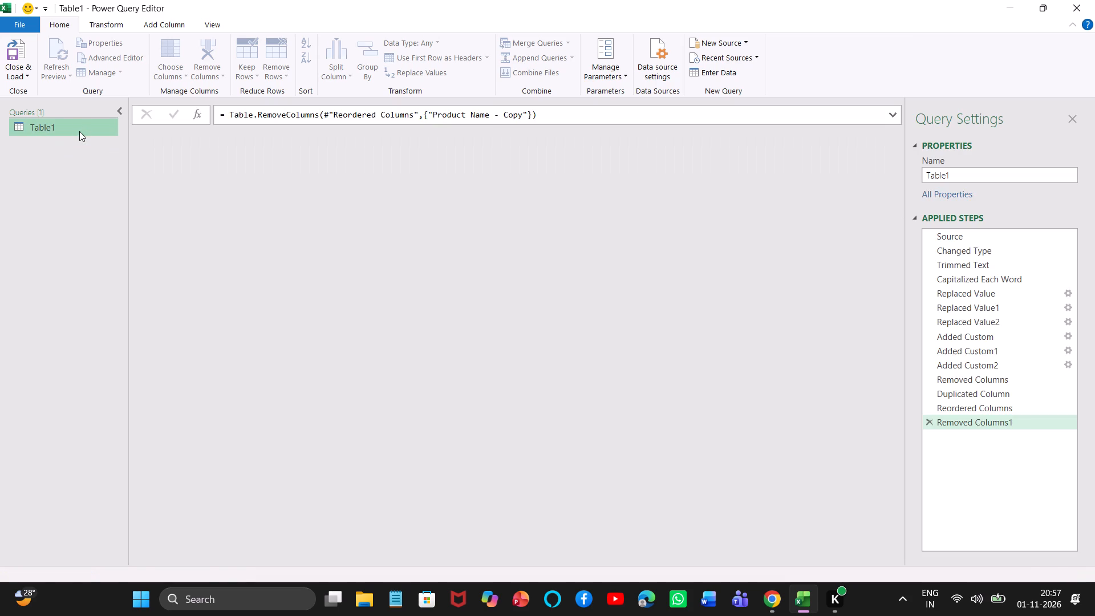
left_click(26, 72)
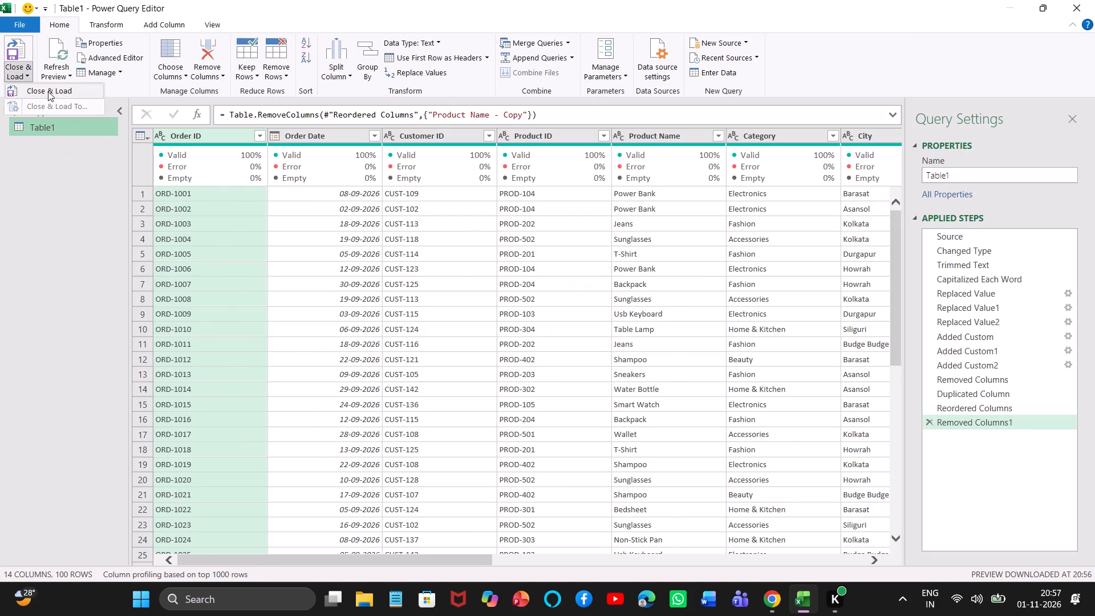
left_click(48, 91)
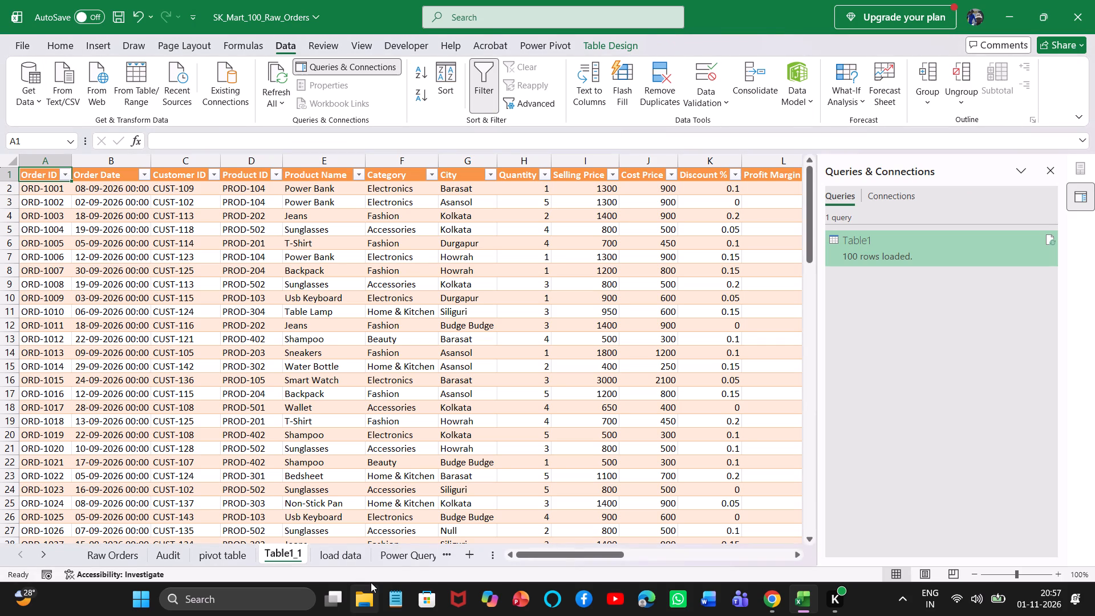
Start a SUMIF formula in the first Quantity Volume Status cell (U2), with the Product Name cells E2:E101 as the range.
triple_click(46, 554)
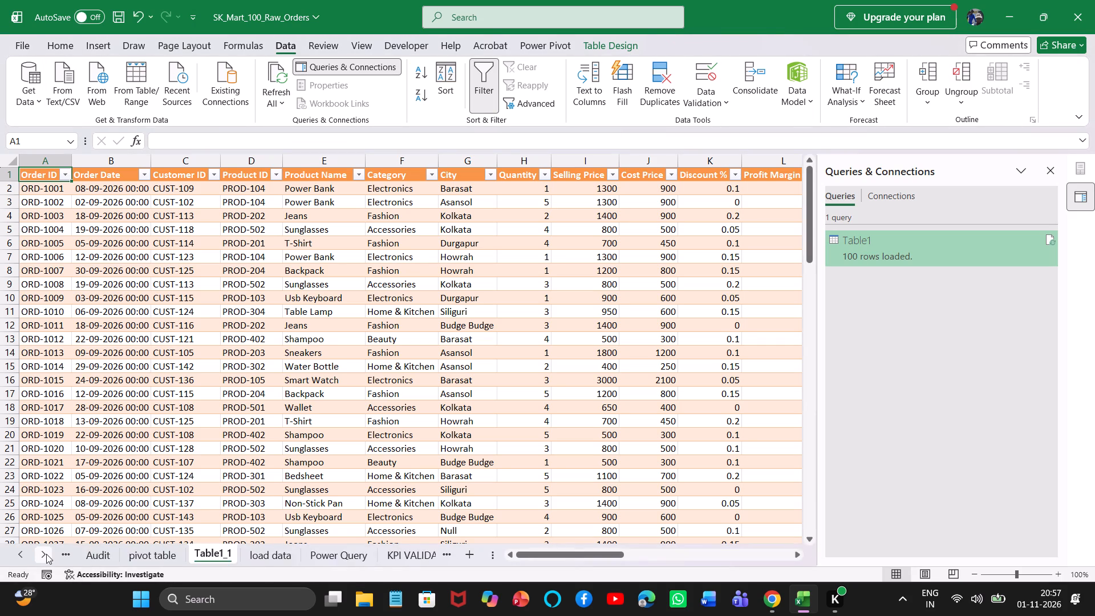
triple_click(46, 554)
triple_click(46, 554)
left_click(46, 554)
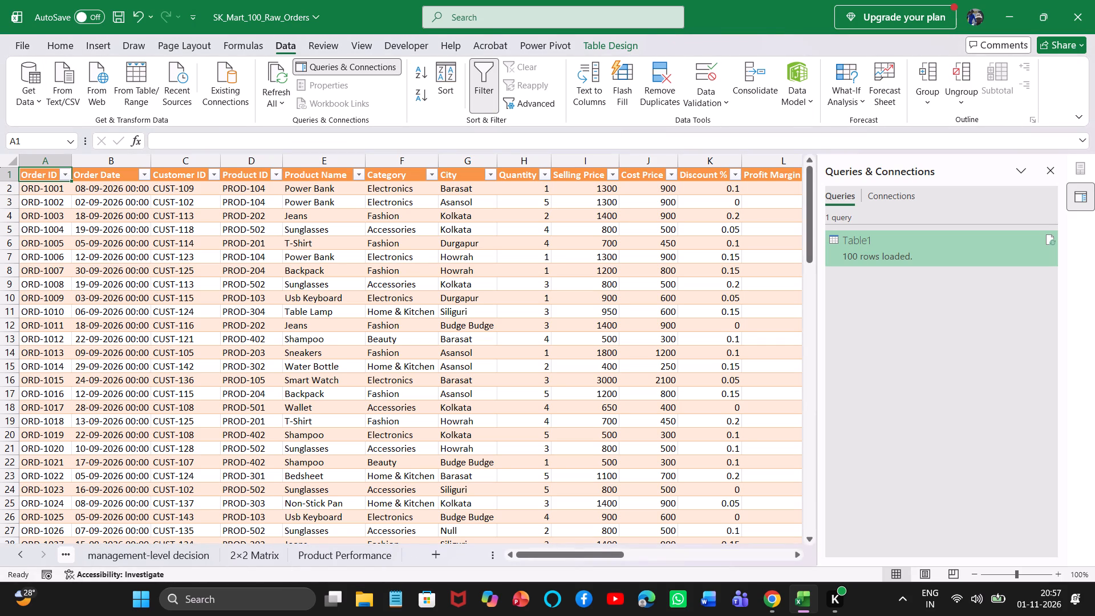
left_click_drag(594, 557, 866, 552)
left_click(501, 192)
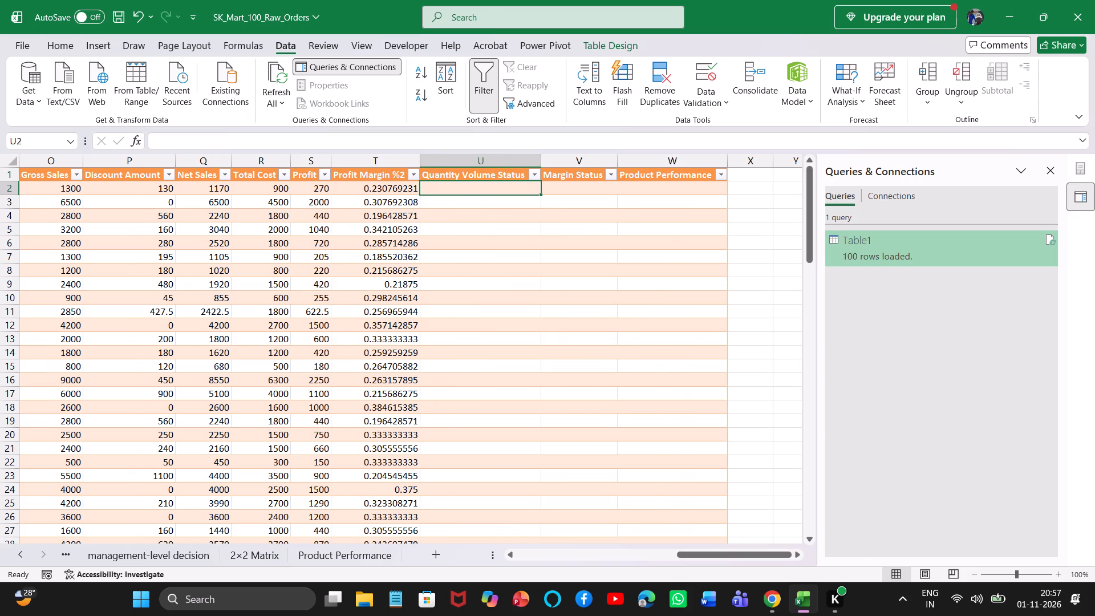
key("equal")
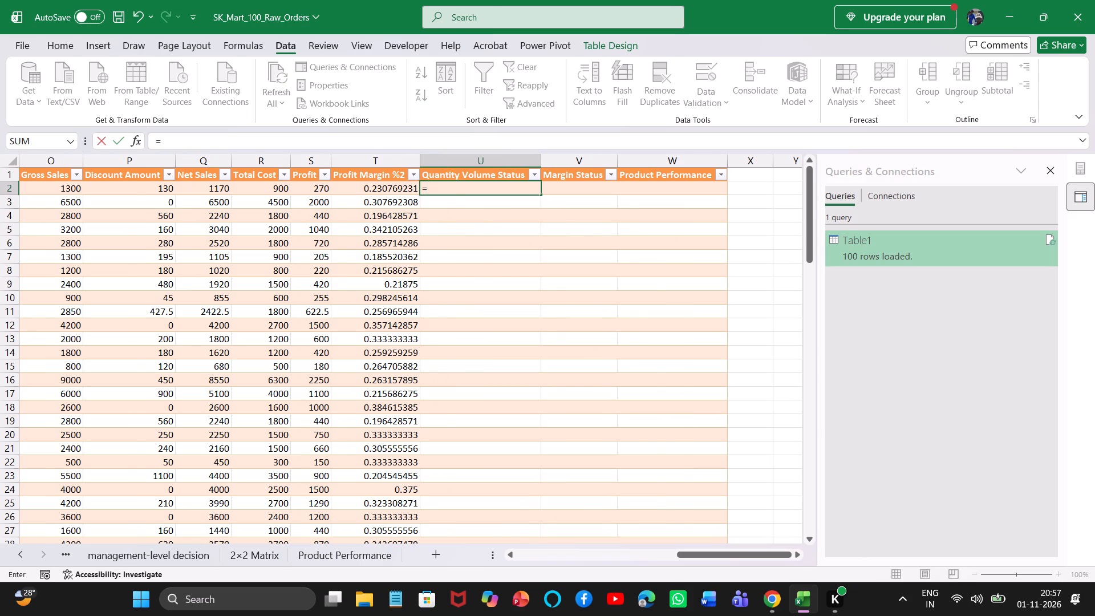
type("su if")
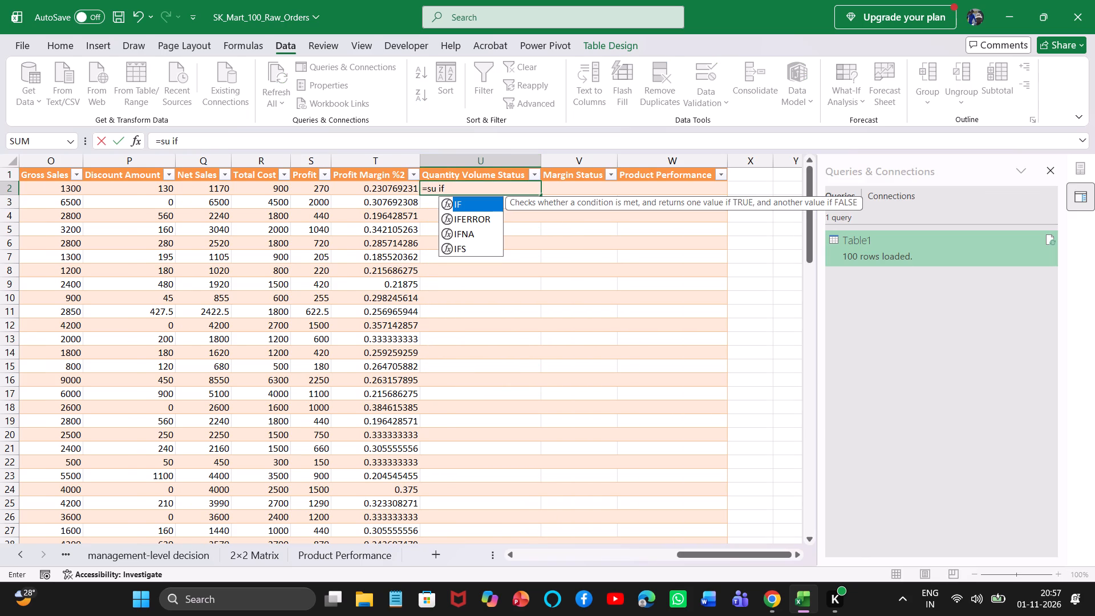
key("BackSpace")
key("BackSpace")
key("BackSpace")
key("m")
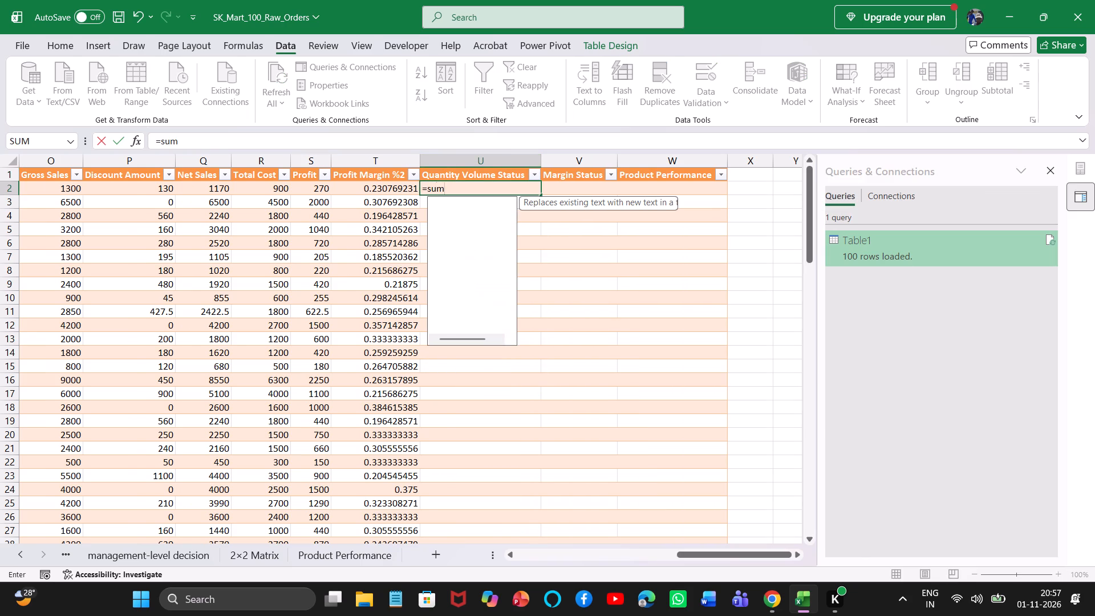
key("i")
key("Tab")
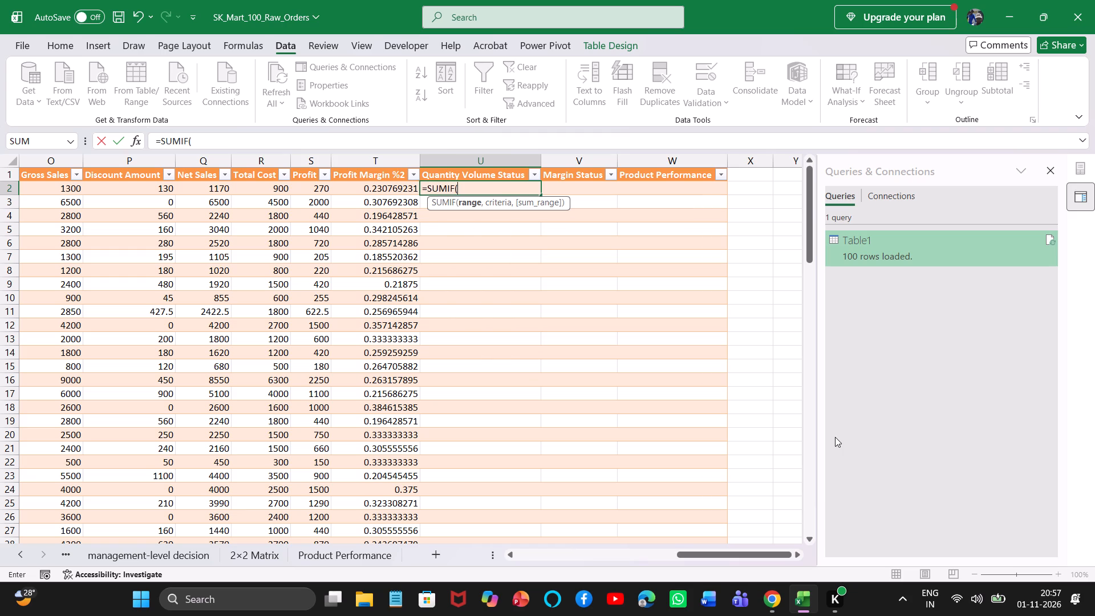
left_click_drag(766, 556, 381, 524)
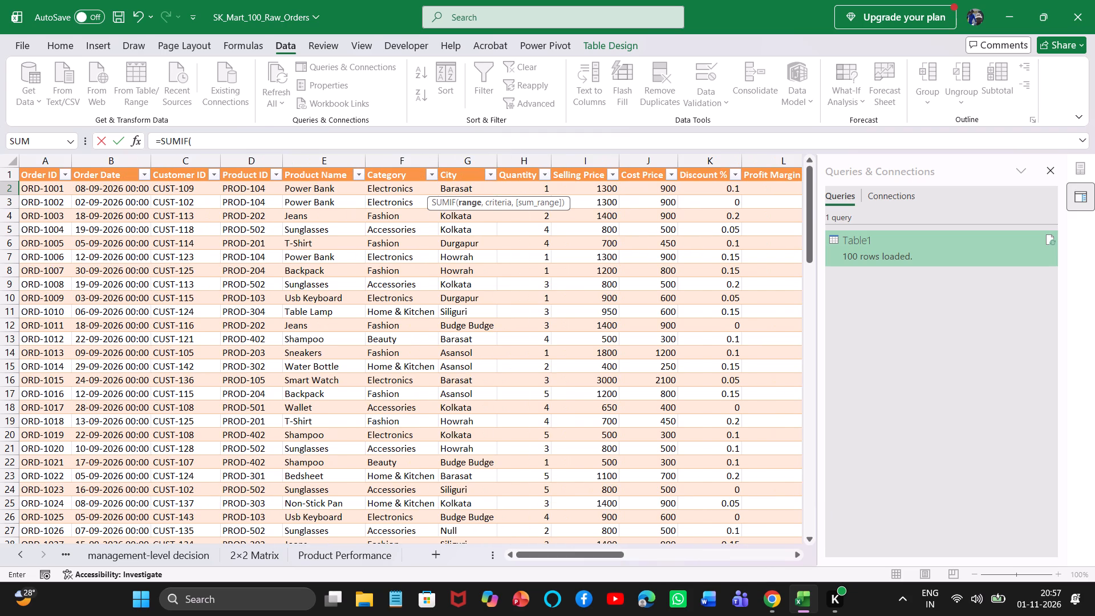
left_click(339, 188)
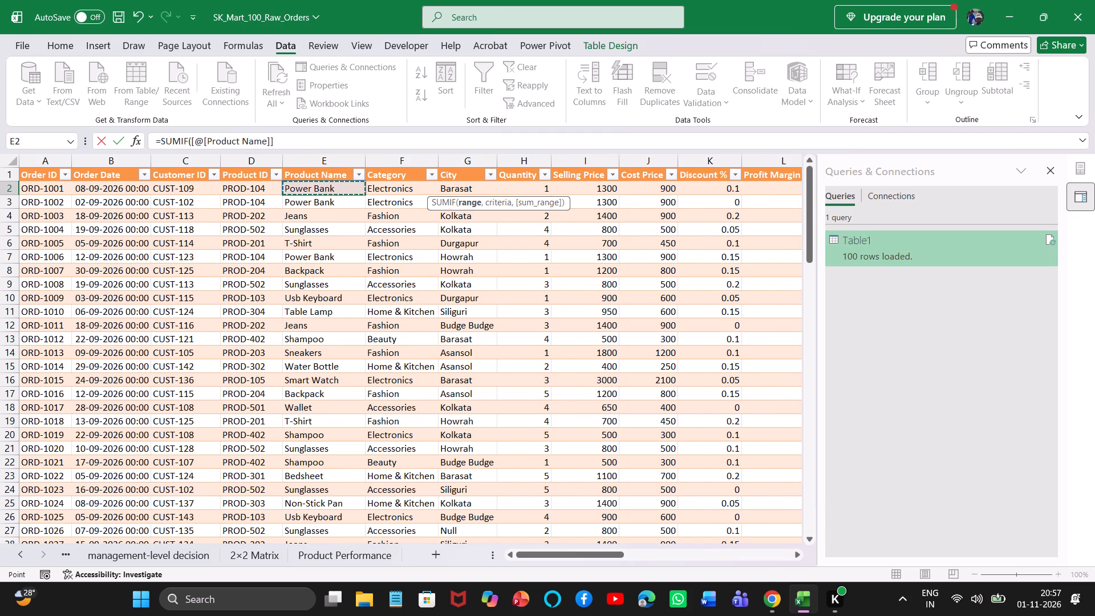
key("ctrl+shift+Down")
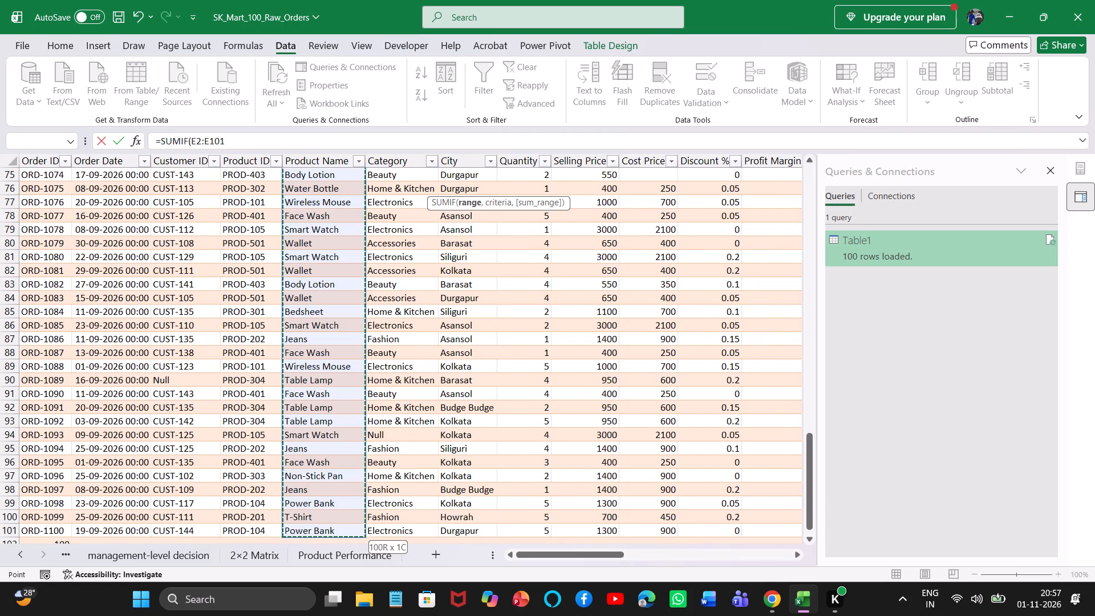
key("comma")
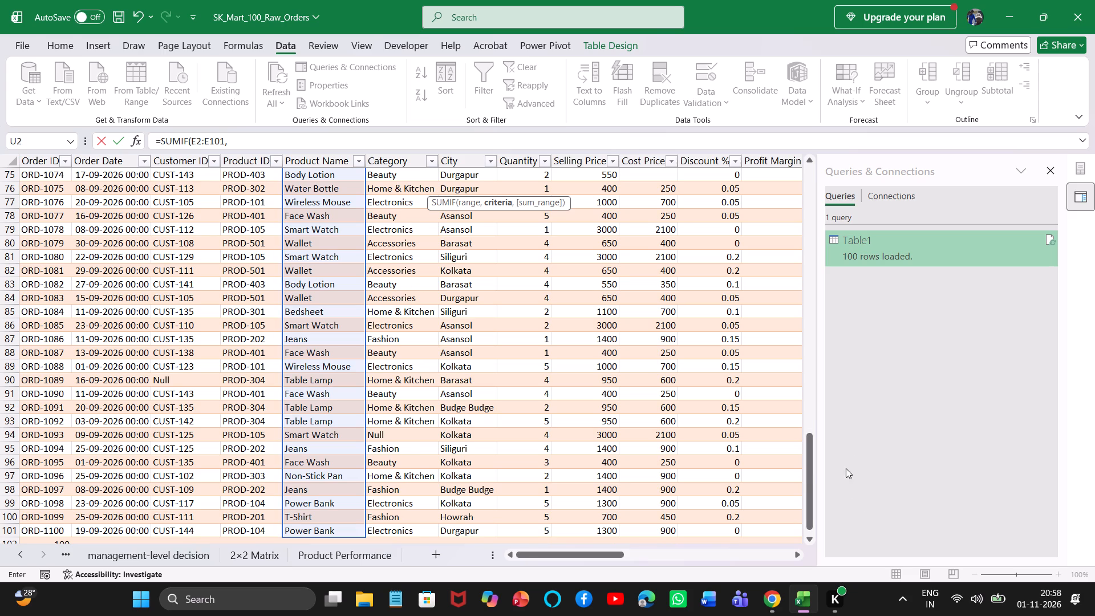
Complete the SUMIF with the row's Product Name as the criteria and Clean Quantity cells N2:N101 as the sum range.
left_click_drag(809, 479, 762, 124)
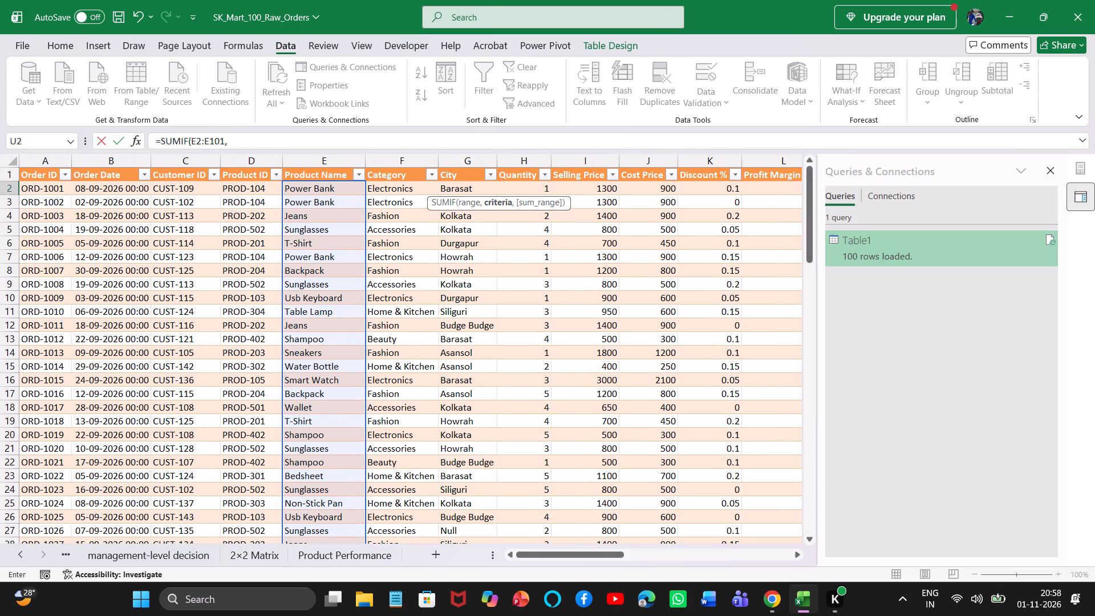
left_click(301, 191)
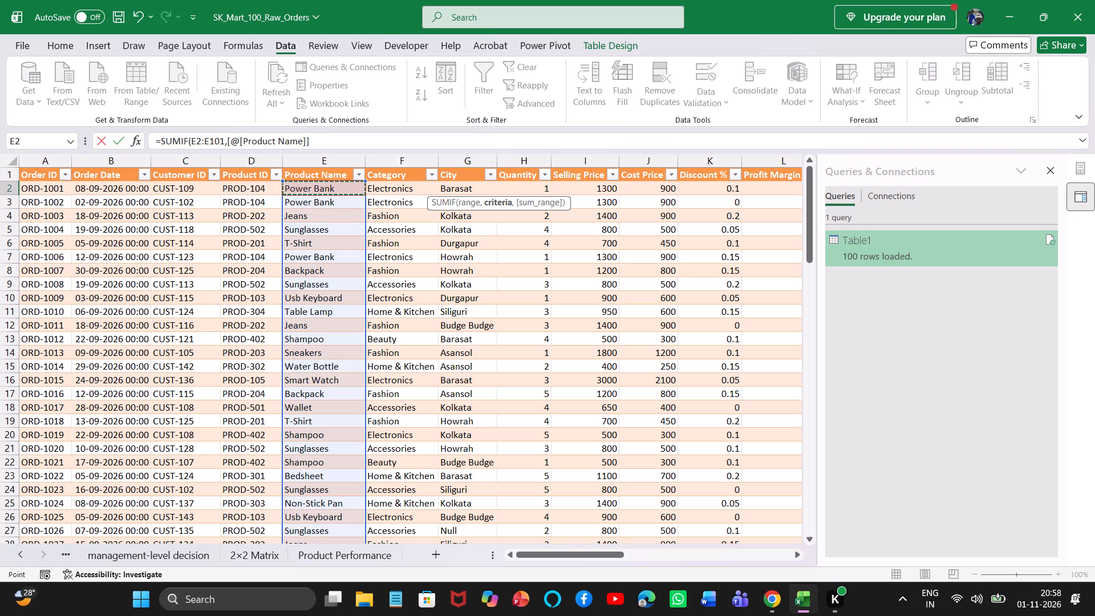
key("comma")
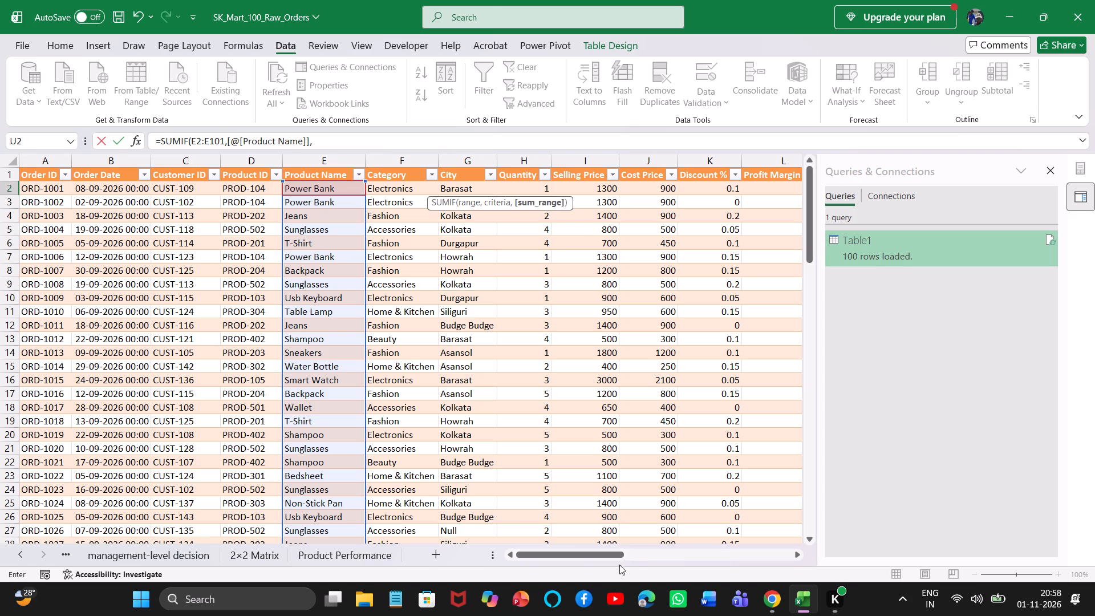
left_click_drag(617, 552, 667, 553)
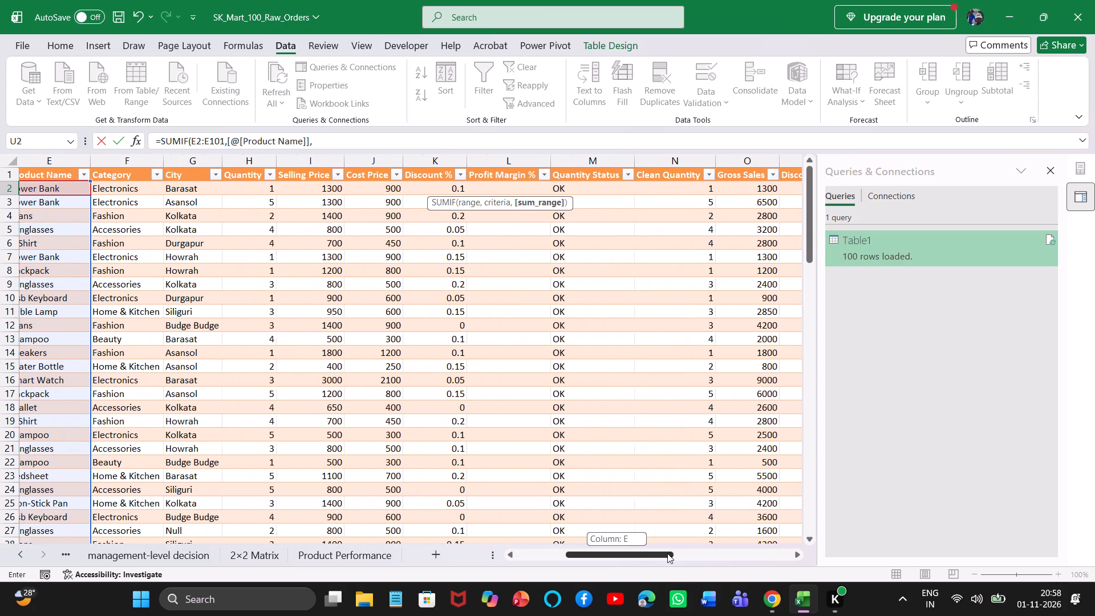
left_click_drag(667, 553, 670, 553)
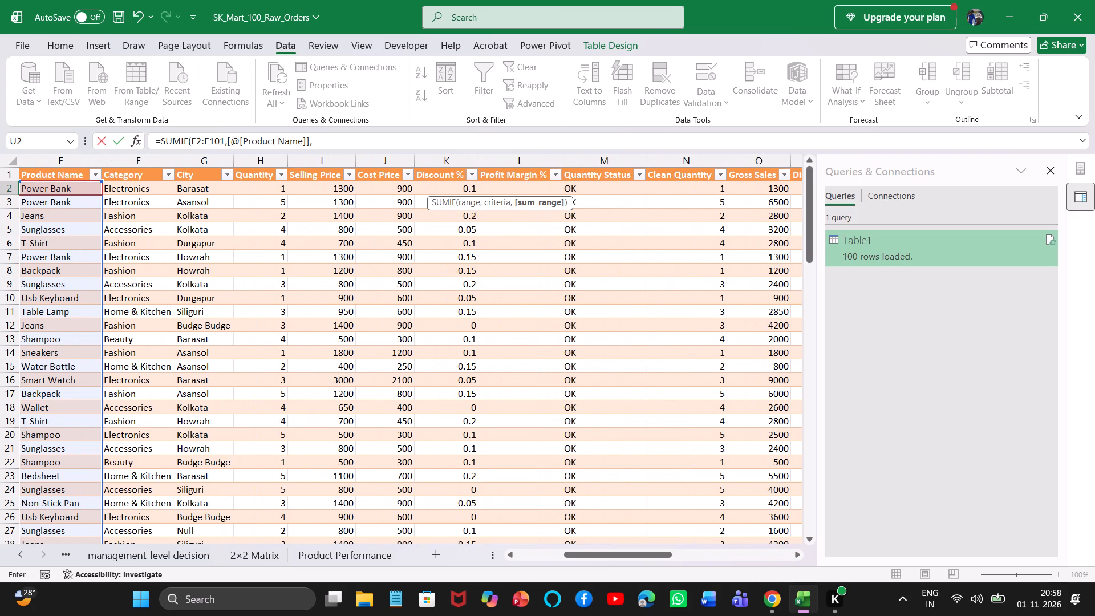
left_click(707, 196)
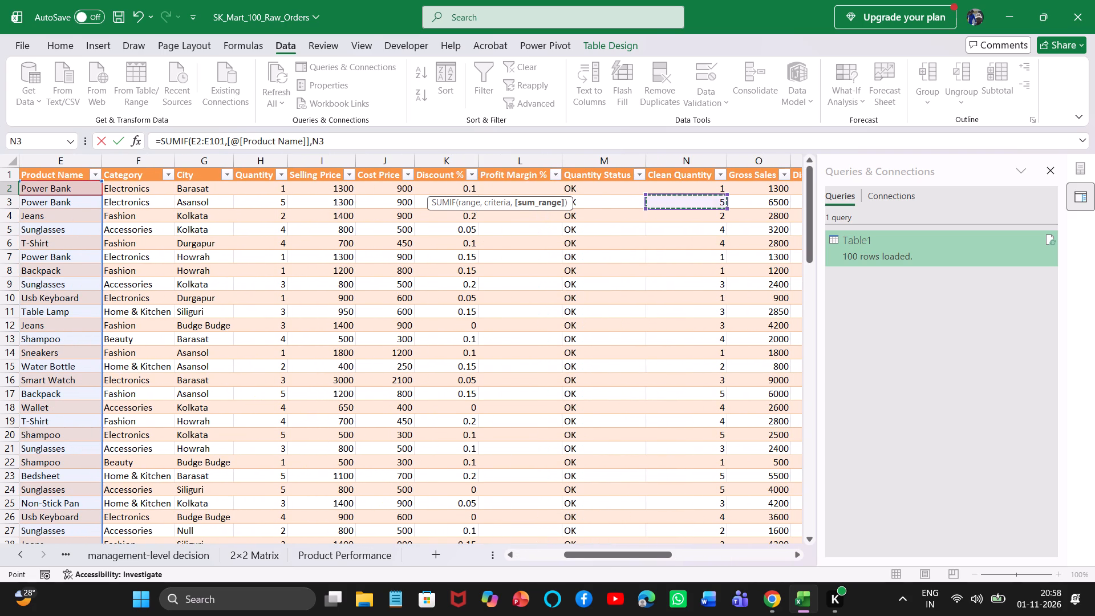
left_click(708, 187)
key("ctrl+shift+Down")
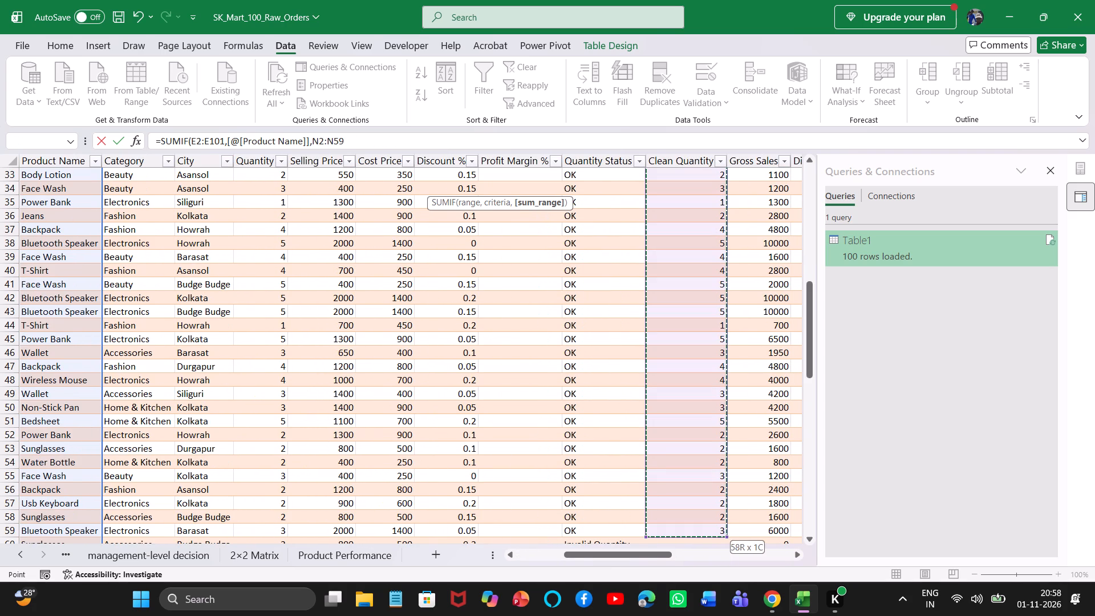
key("ctrl+shift+Down")
key("ctrl+shift+Down")
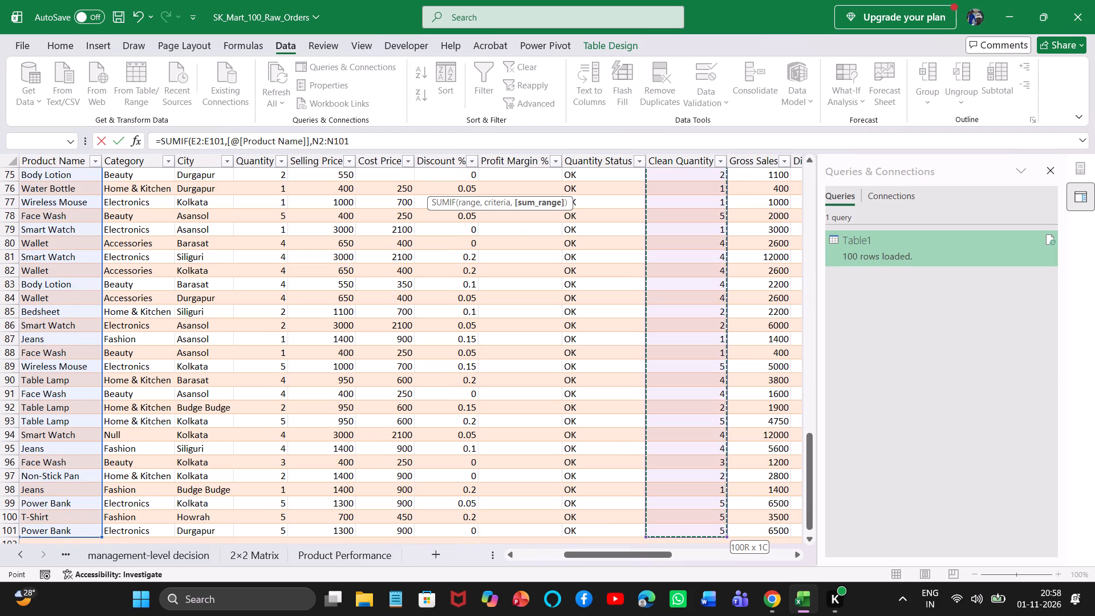
key("shift+parenright")
key("Return")
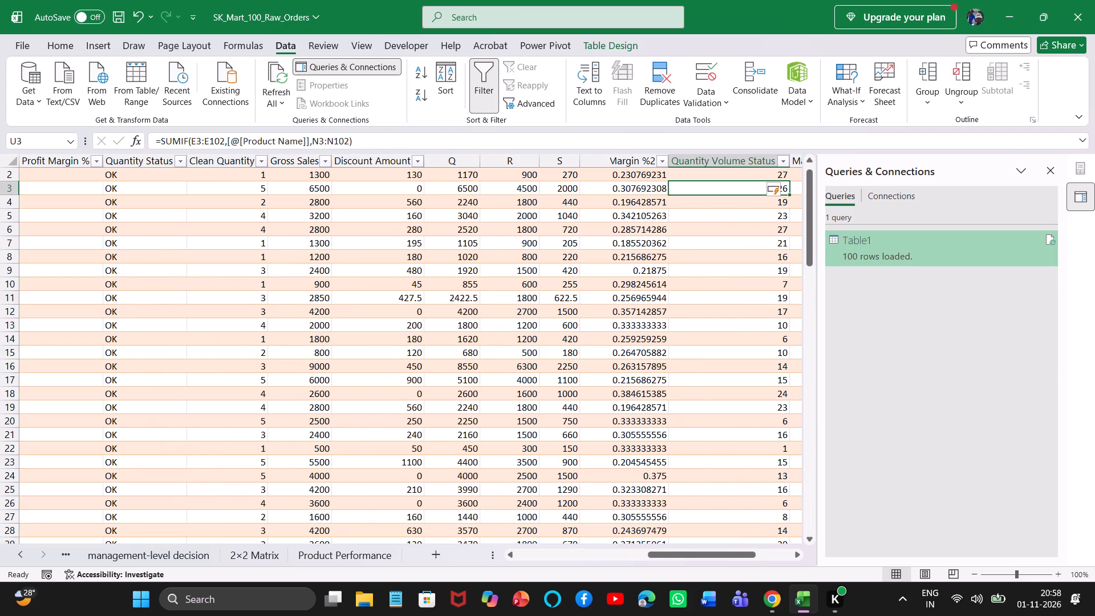
Replace the [@[Product Name]] criteria in U2's SUMIF formula with the cell reference E2.
left_click(744, 171)
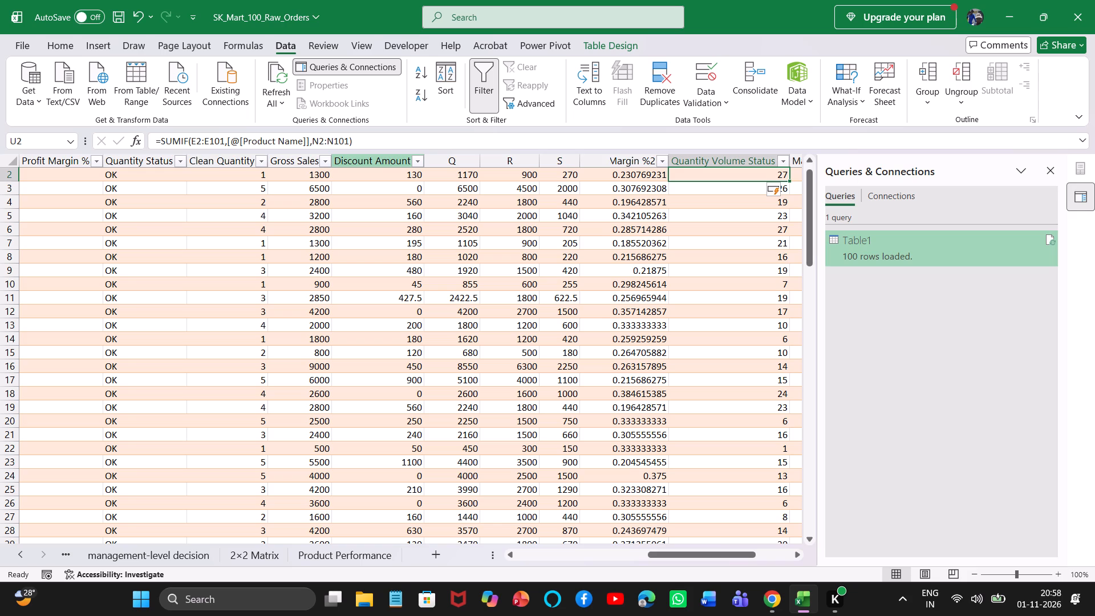
left_click(308, 140)
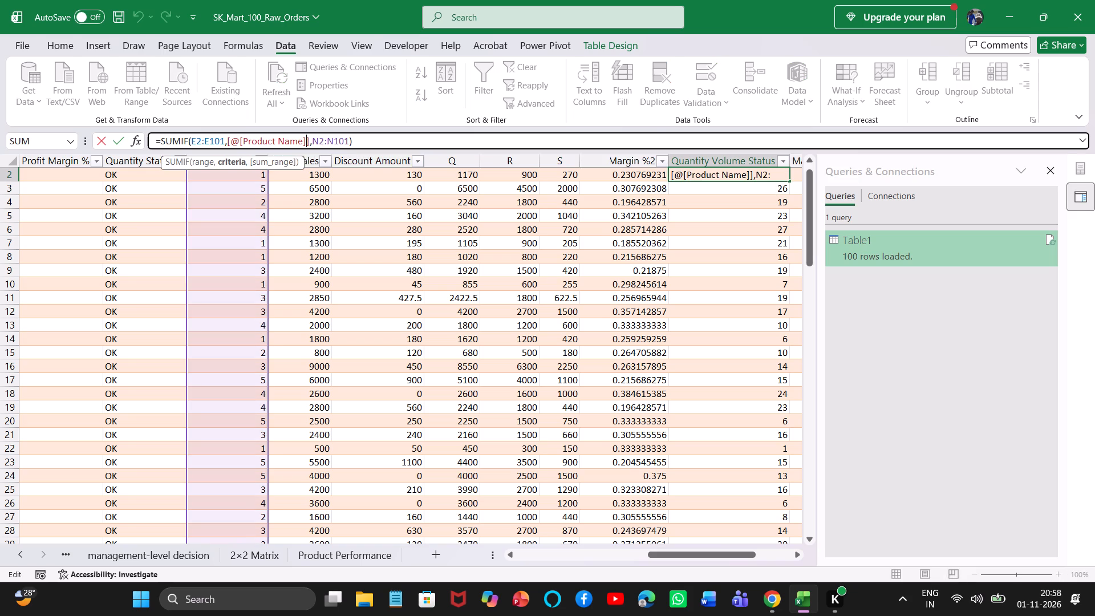
left_click(310, 143)
key("BackSpace")
key("BackSpace")
key("BackSpace")
key("BackSpace")
key("BackSpace")
key("BackSpace")
key("BackSpace")
key("BackSpace")
key("BackSpace")
key("BackSpace")
key("BackSpace")
key("BackSpace")
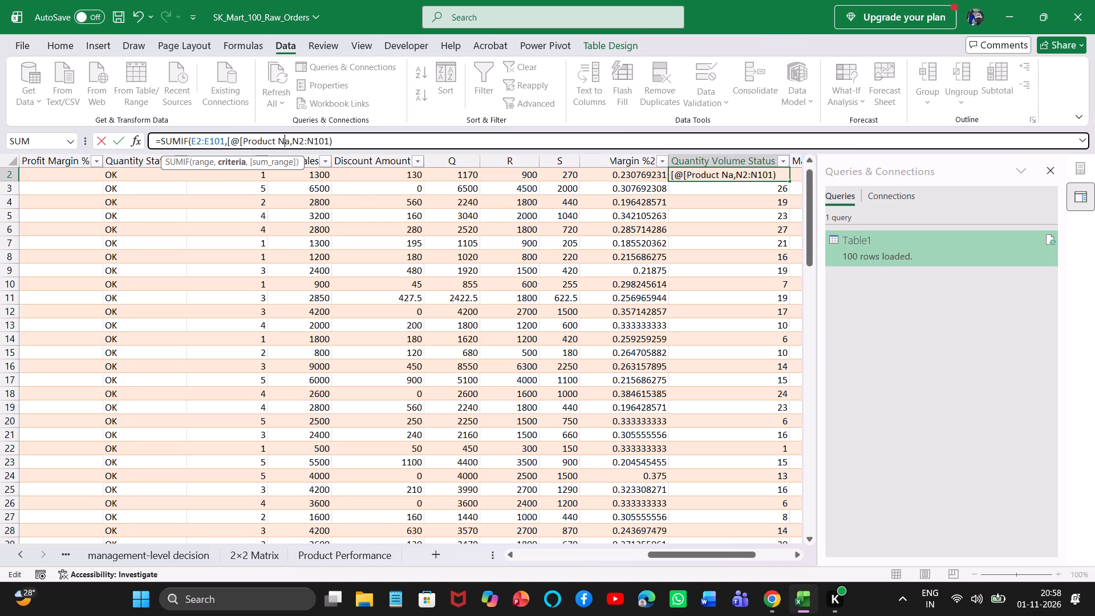
key("BackSpace")
key("BackSpace")
key("BackSpace")
key("BackSpace")
key("BackSpace")
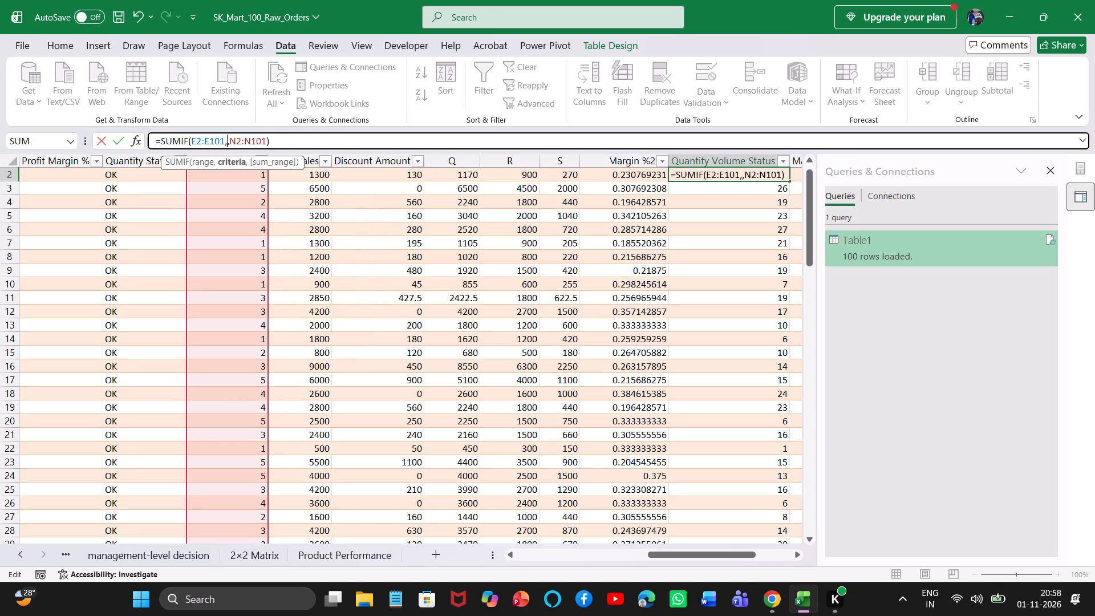
type("E2")
key("Return")
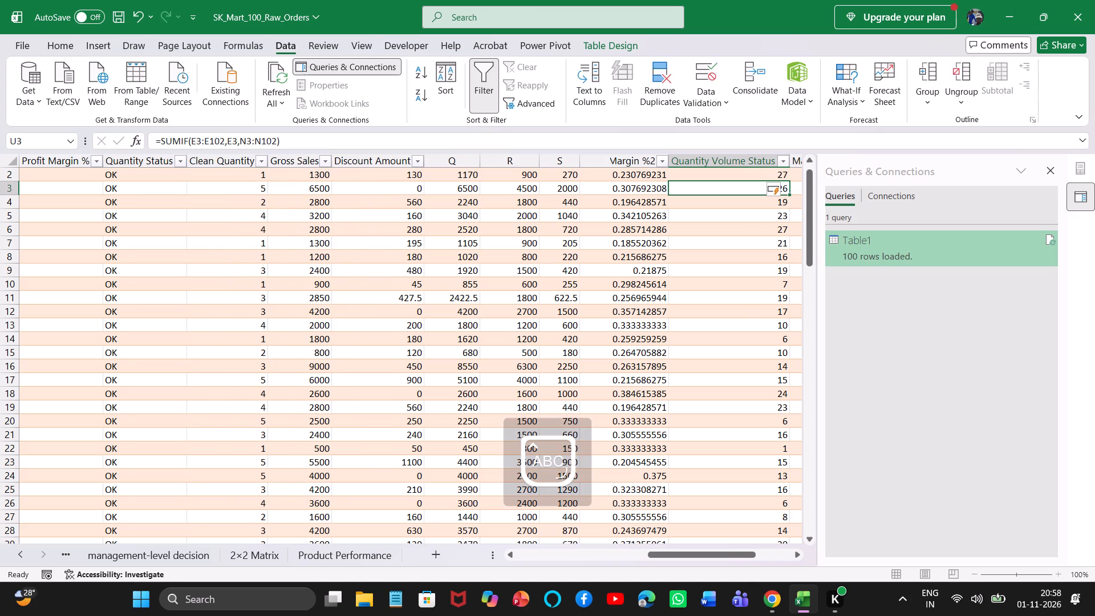
Fill the SUMIF formula from U2 down the Quantity Volume Status column.
left_click(727, 177)
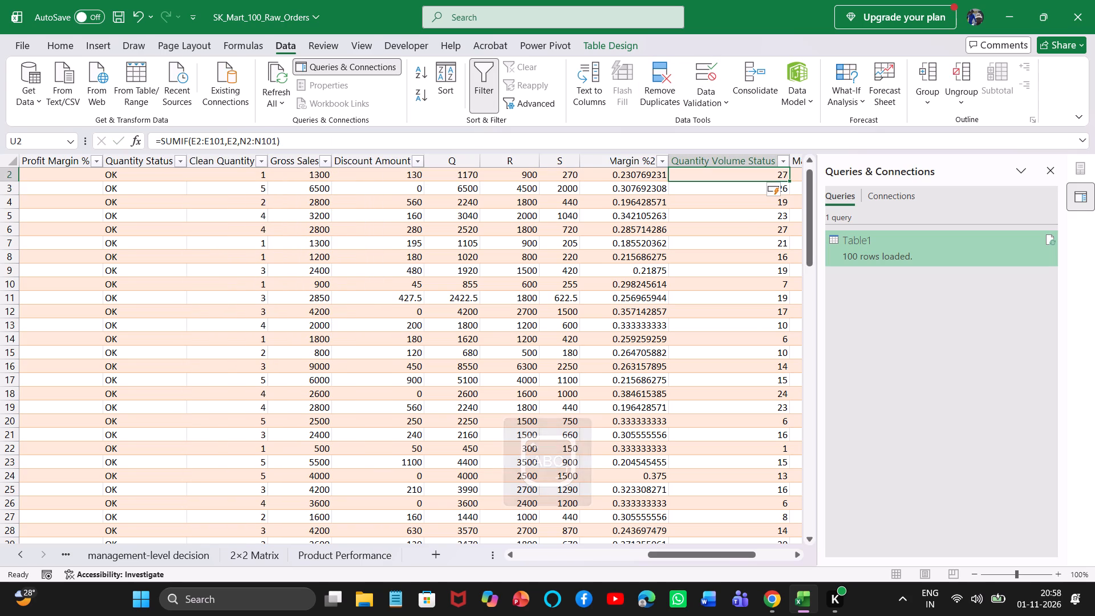
double_click(789, 180)
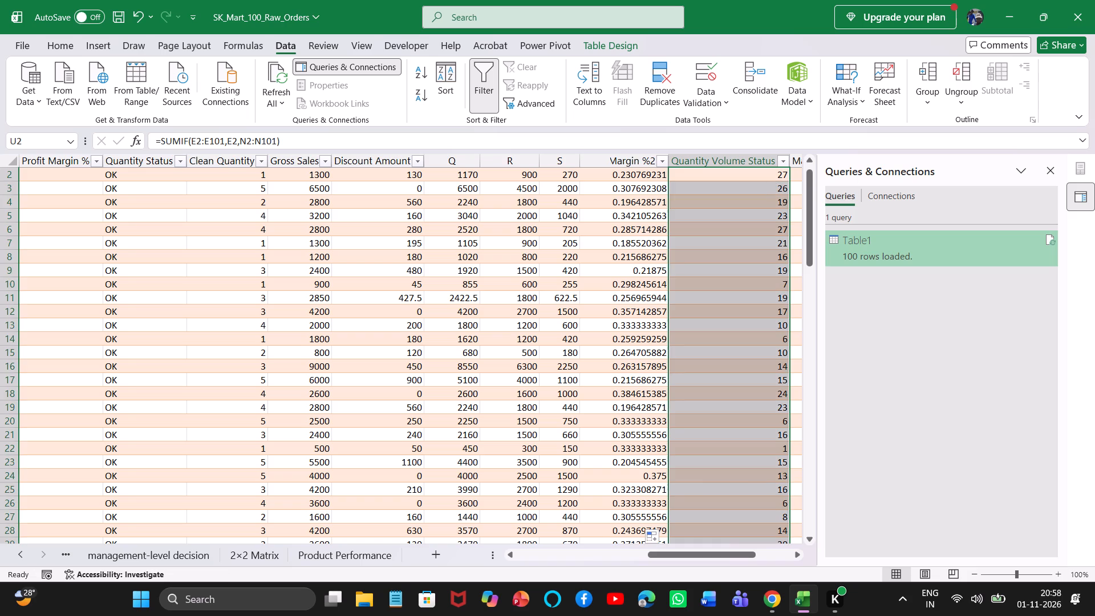
left_click(772, 179)
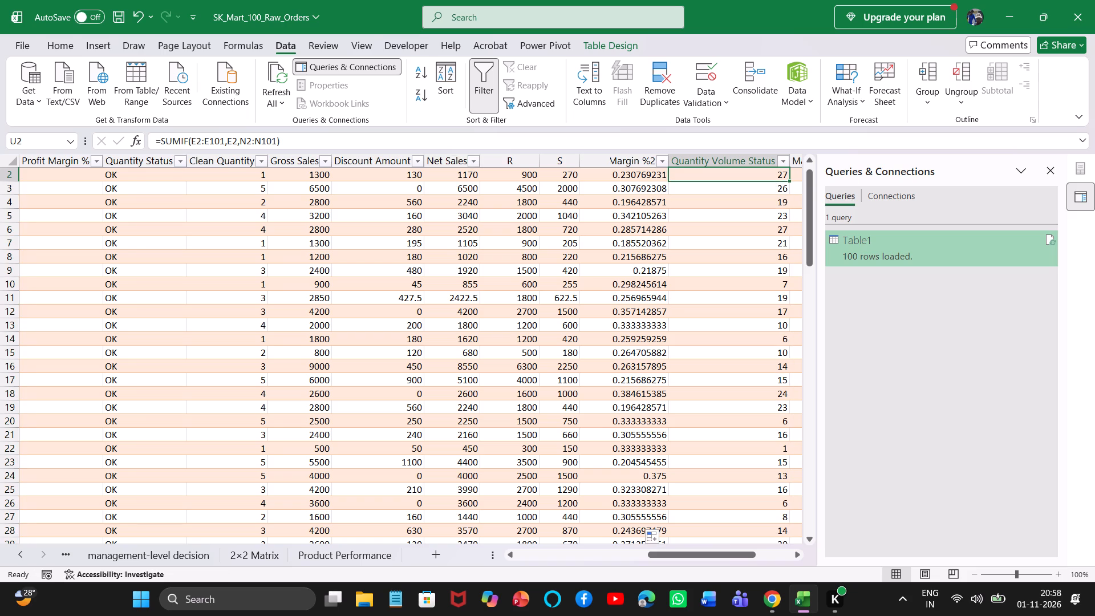
left_click(300, 139)
key("ctrl+a")
key("ctrl+c")
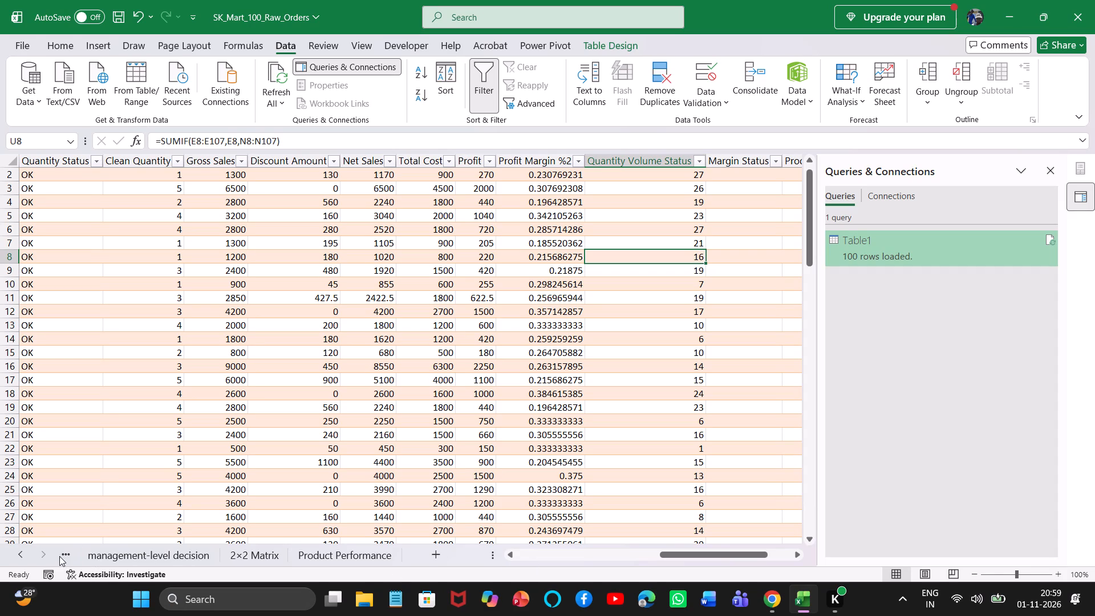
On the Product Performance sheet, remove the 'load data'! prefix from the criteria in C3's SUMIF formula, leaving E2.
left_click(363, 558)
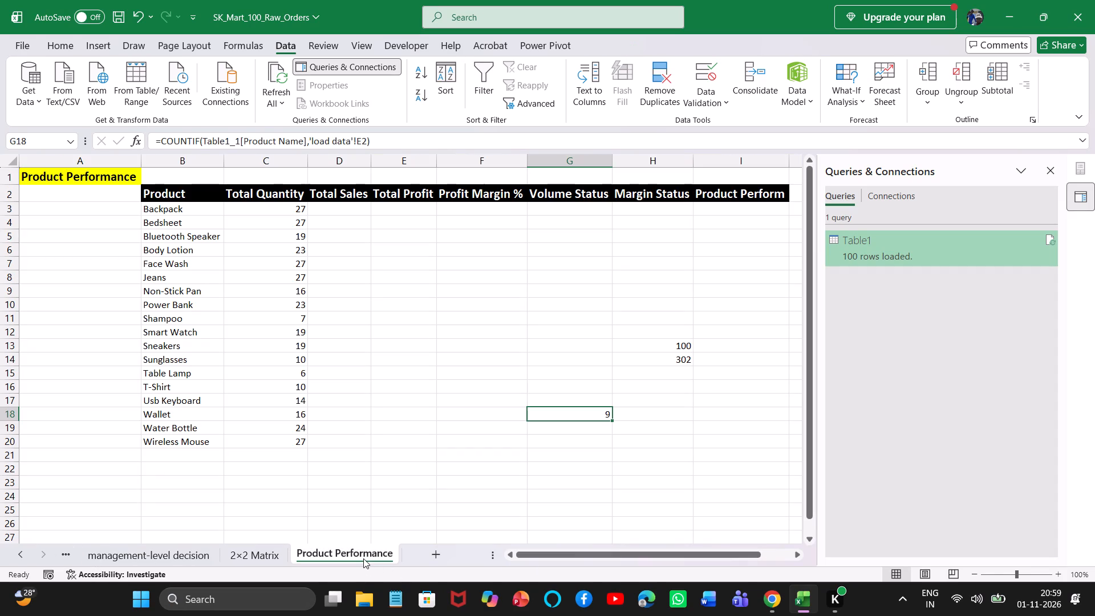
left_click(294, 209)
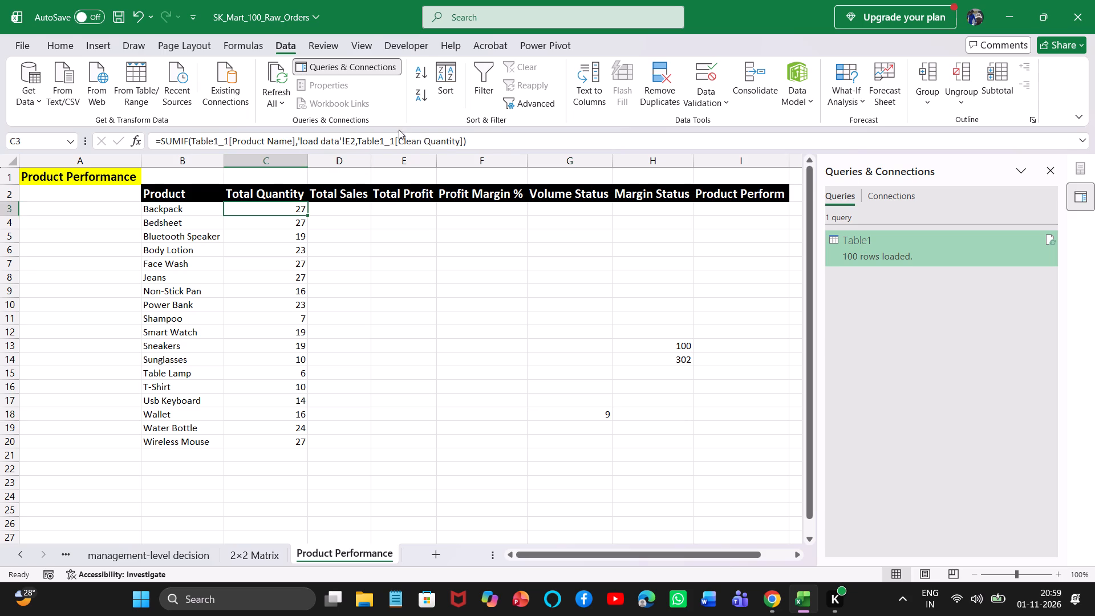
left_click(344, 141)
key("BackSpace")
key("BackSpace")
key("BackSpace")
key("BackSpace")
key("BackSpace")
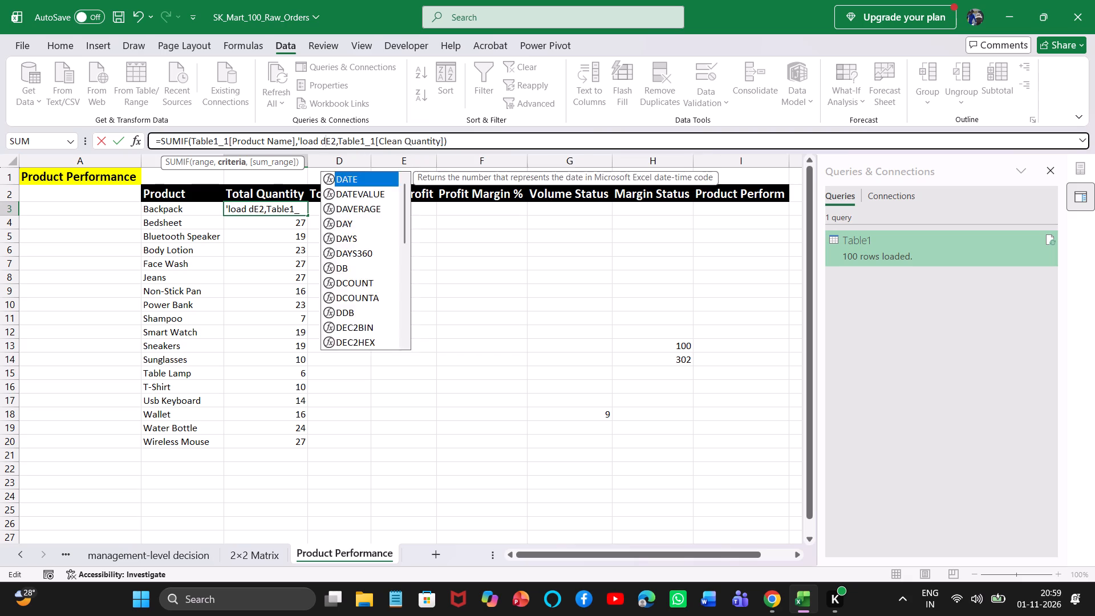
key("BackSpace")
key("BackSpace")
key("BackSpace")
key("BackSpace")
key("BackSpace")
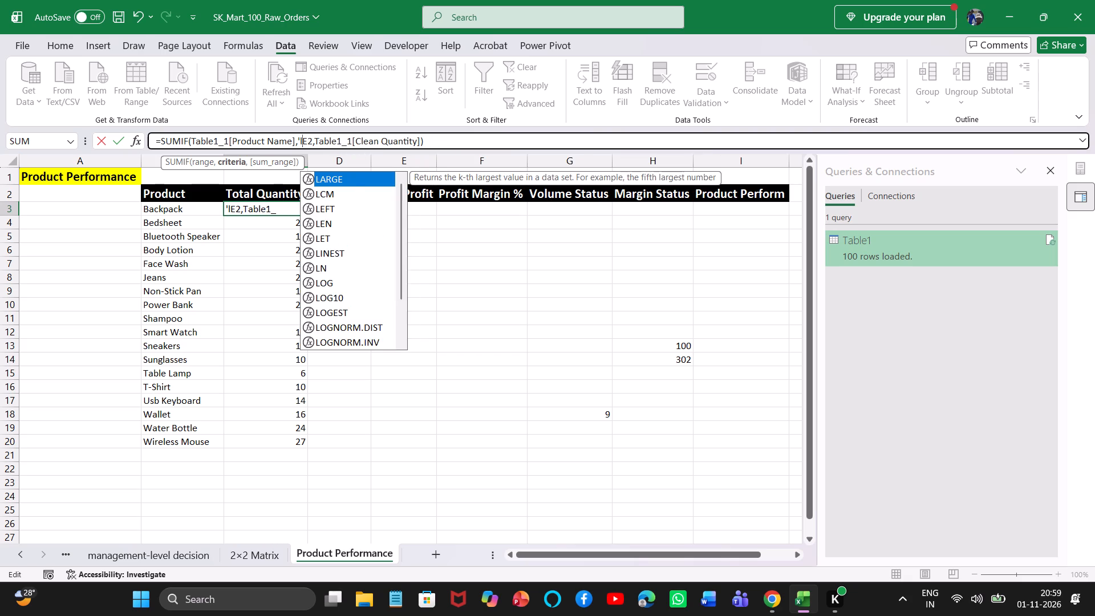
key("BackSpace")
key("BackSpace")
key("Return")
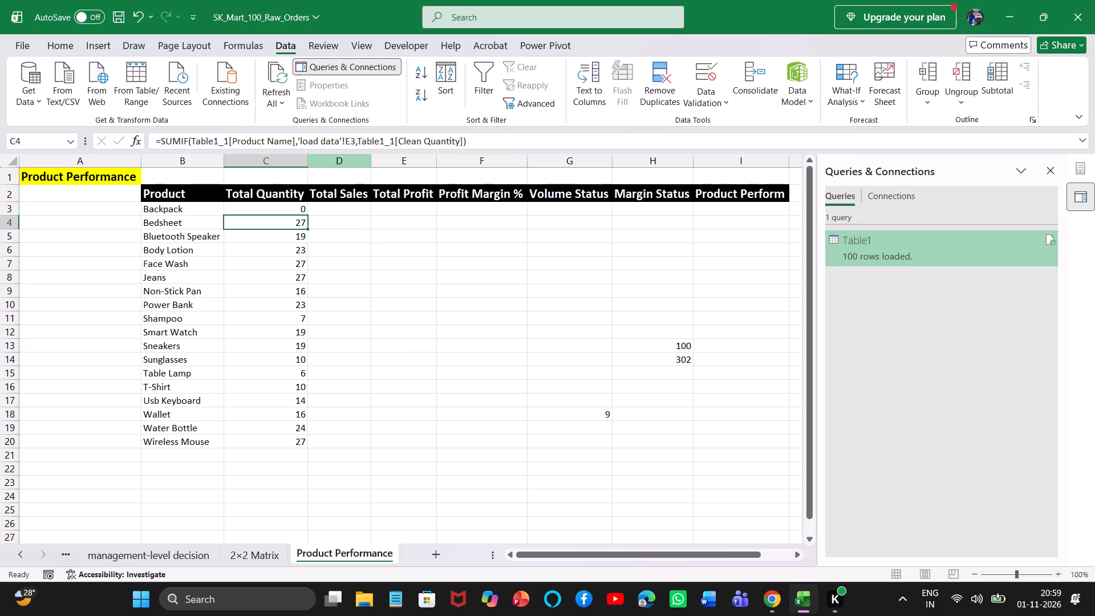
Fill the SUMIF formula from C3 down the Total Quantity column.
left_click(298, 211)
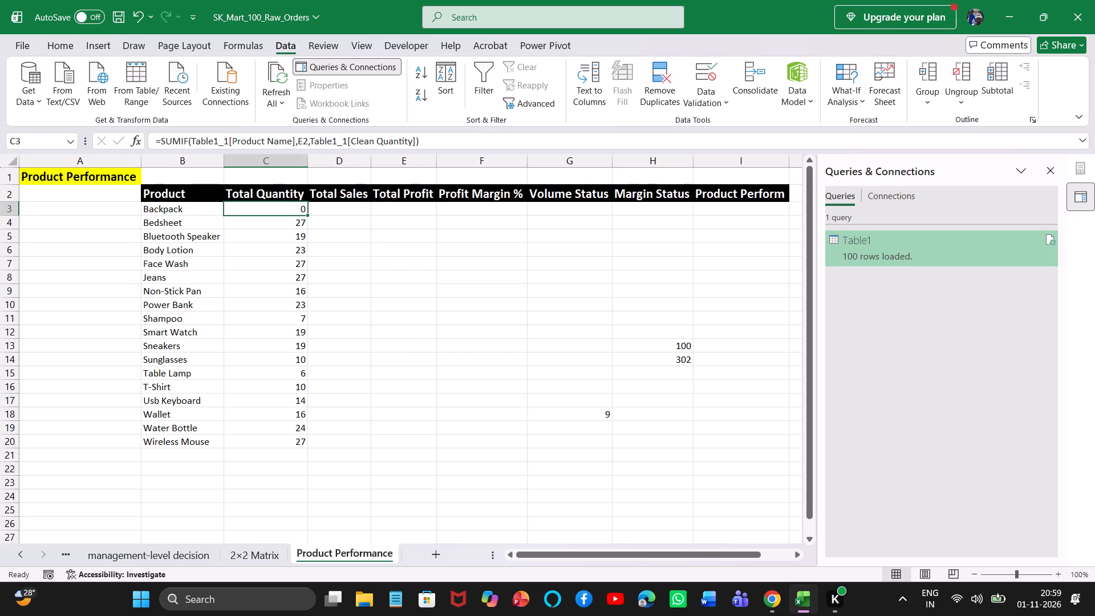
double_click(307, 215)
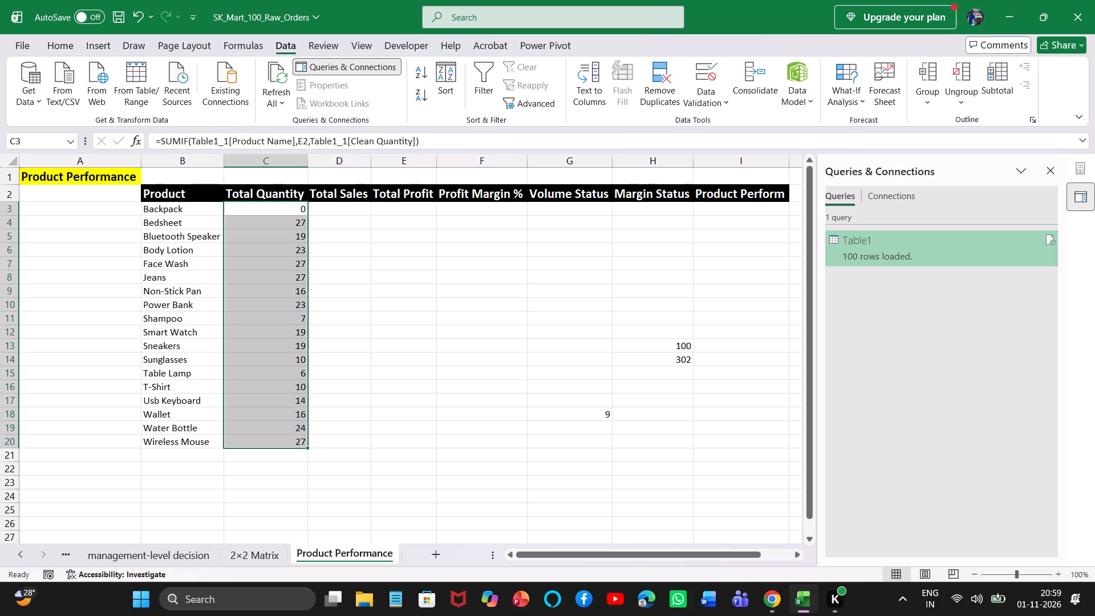
Erase the arguments from C3's SUMIF formula back to =SUMIF( so it is ready for new references.
left_click(299, 209)
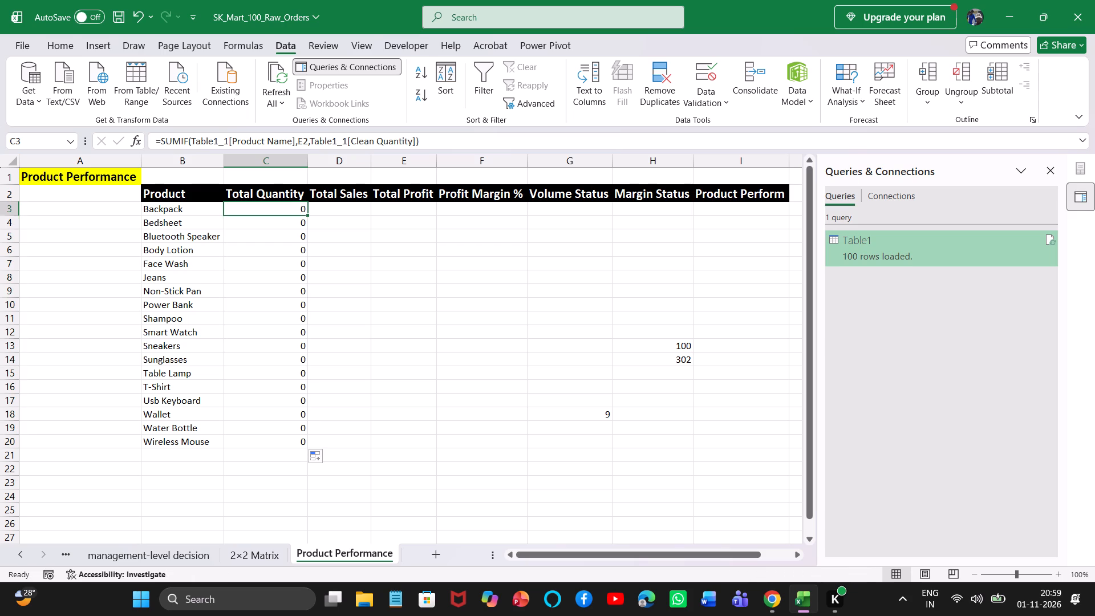
left_click(431, 143)
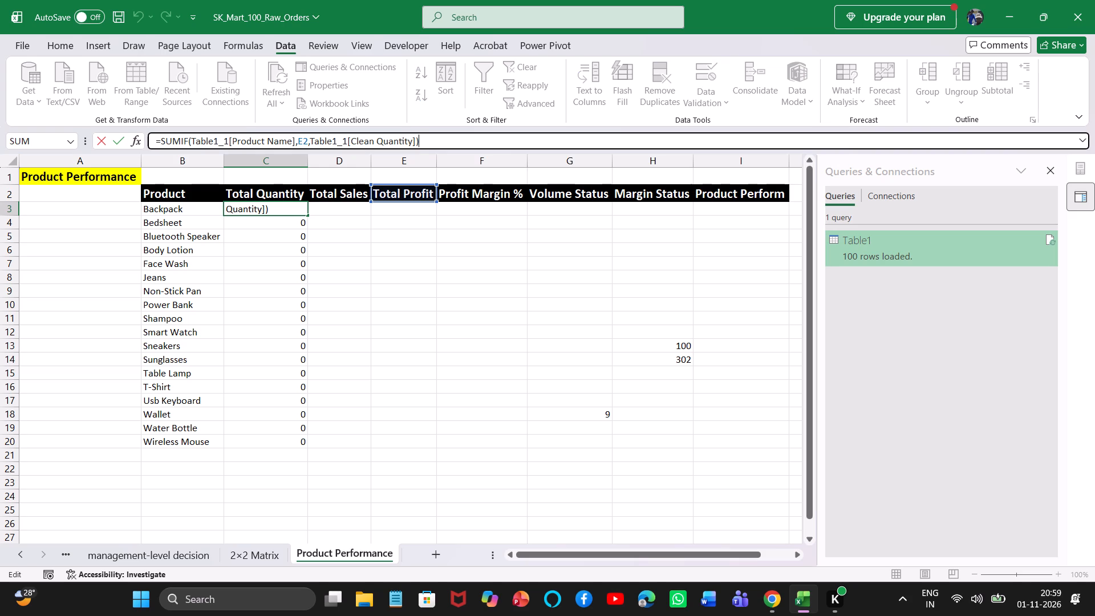
key("BackSpace")
key("BackSpace")
key("BackSpace")
key("BackSpace")
key("BackSpace")
key("BackSpace")
key("BackSpace")
key("BackSpace")
key("BackSpace")
key("BackSpace")
key("BackSpace")
key("BackSpace")
key("BackSpace")
key("BackSpace")
key("BackSpace")
key("BackSpace")
key("BackSpace")
key("BackSpace")
key("BackSpace")
key("BackSpace")
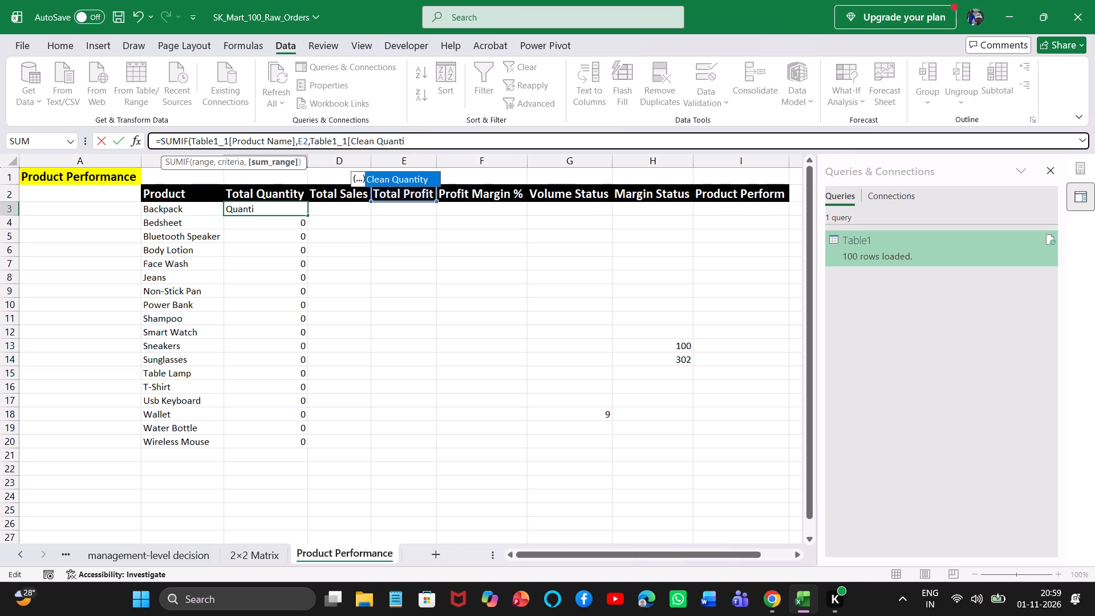
key("BackSpace")
key("BackSpace")
key("BackSpace")
key("BackSpace")
key("BackSpace")
key("BackSpace")
key("BackSpace")
key("BackSpace")
key("BackSpace")
key("BackSpace")
key("BackSpace")
key("BackSpace")
key("BackSpace")
key("BackSpace")
key("BackSpace")
key("BackSpace")
key("BackSpace")
key("BackSpace")
key("BackSpace")
key("BackSpace")
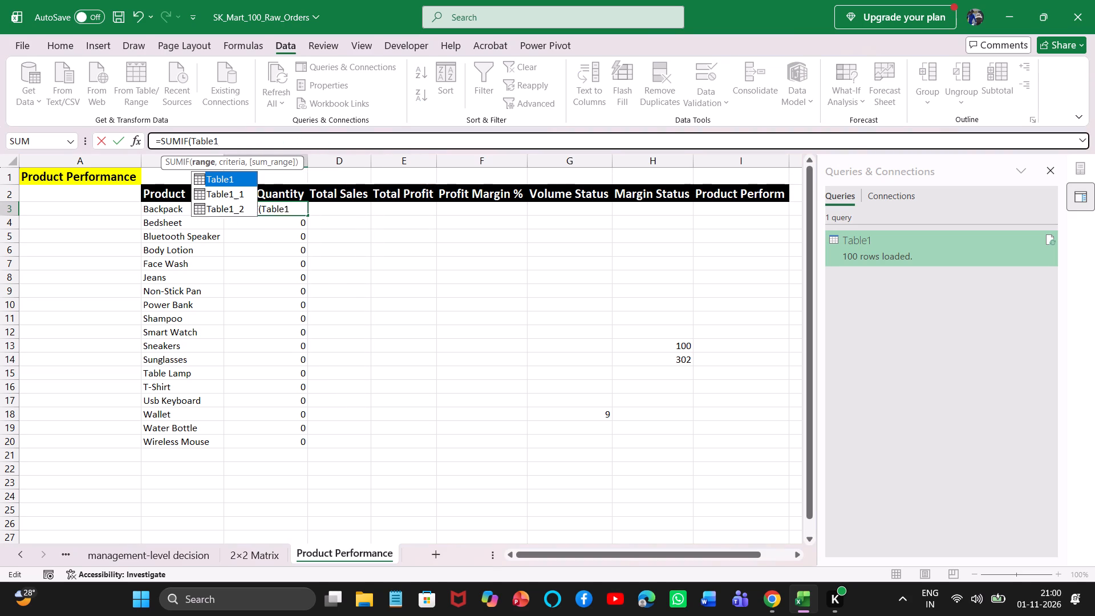
key("BackSpace")
key("BackSpace")
key("BackSpace")
key("BackSpace")
key("BackSpace")
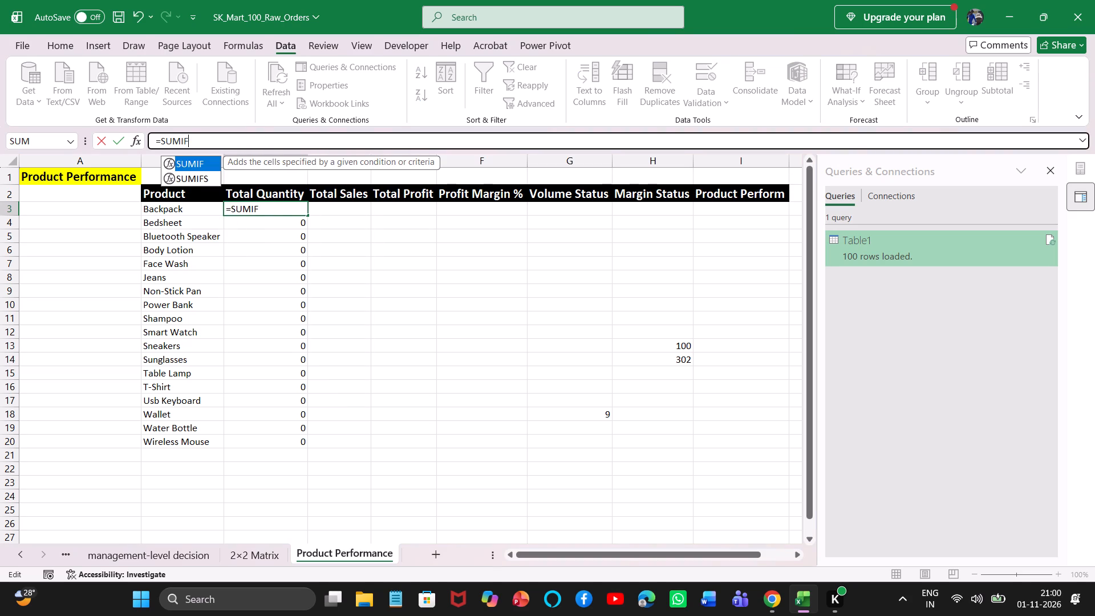
key("Tab")
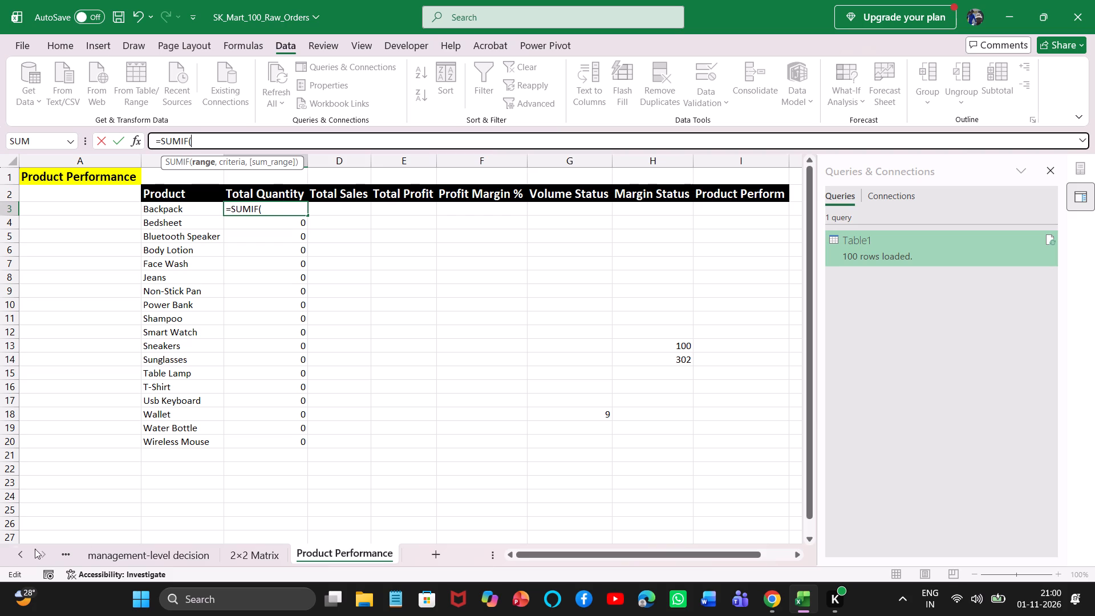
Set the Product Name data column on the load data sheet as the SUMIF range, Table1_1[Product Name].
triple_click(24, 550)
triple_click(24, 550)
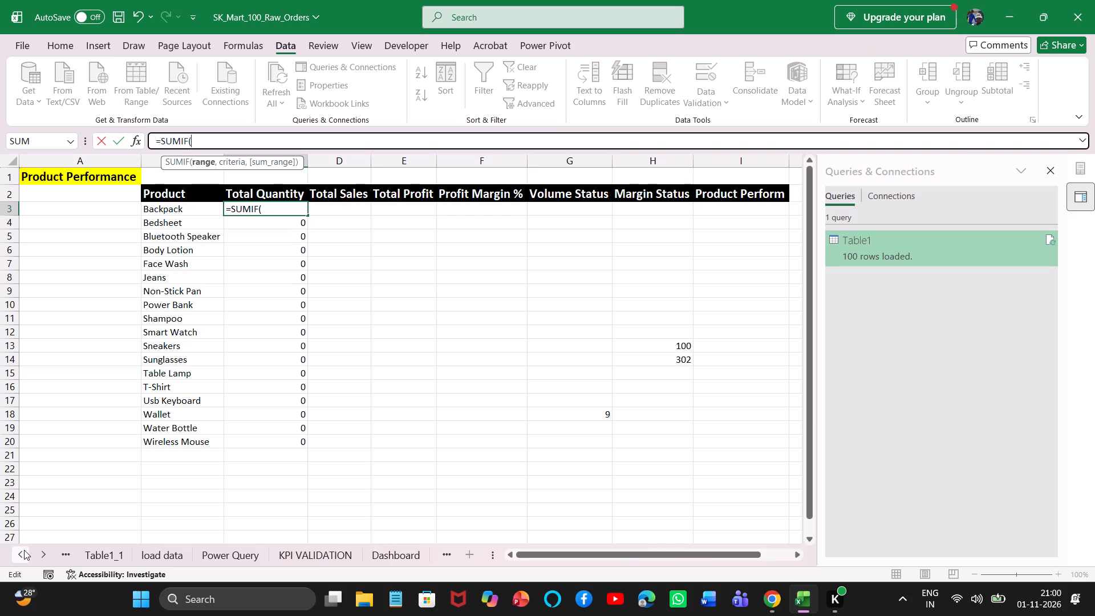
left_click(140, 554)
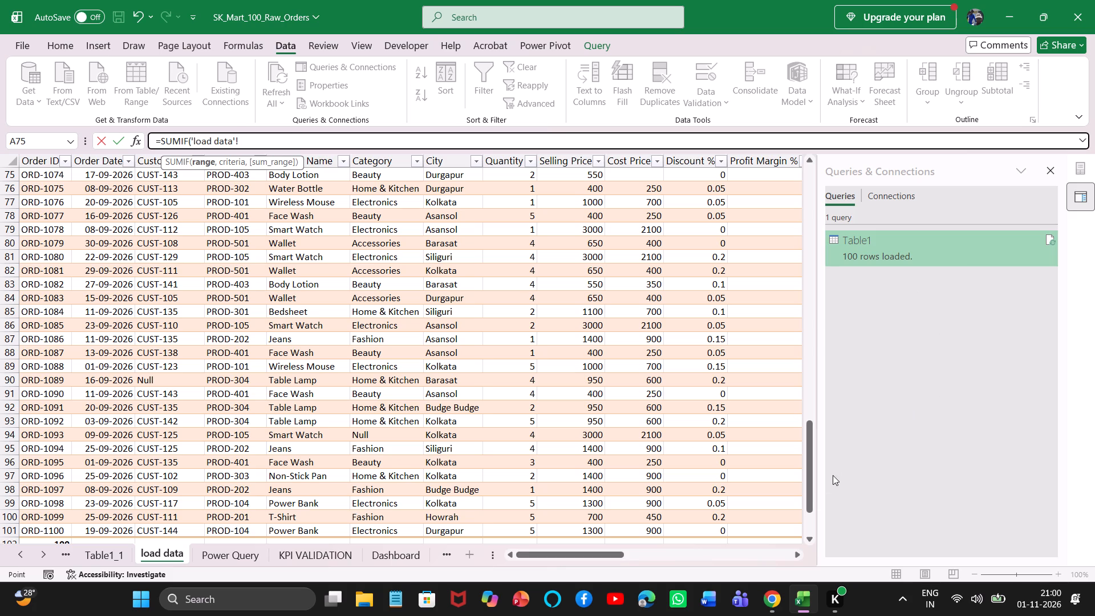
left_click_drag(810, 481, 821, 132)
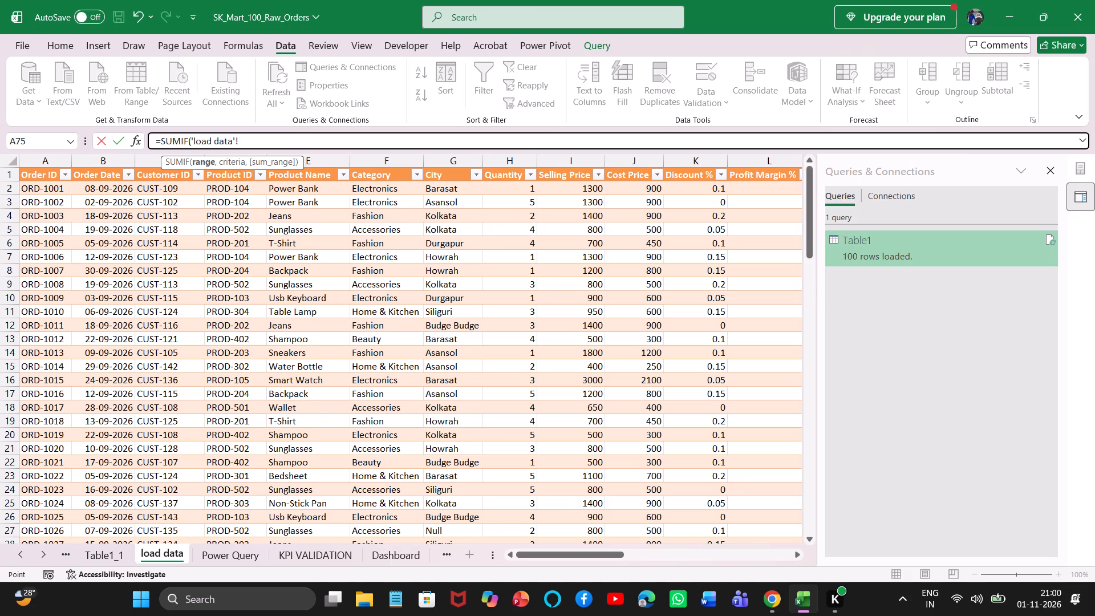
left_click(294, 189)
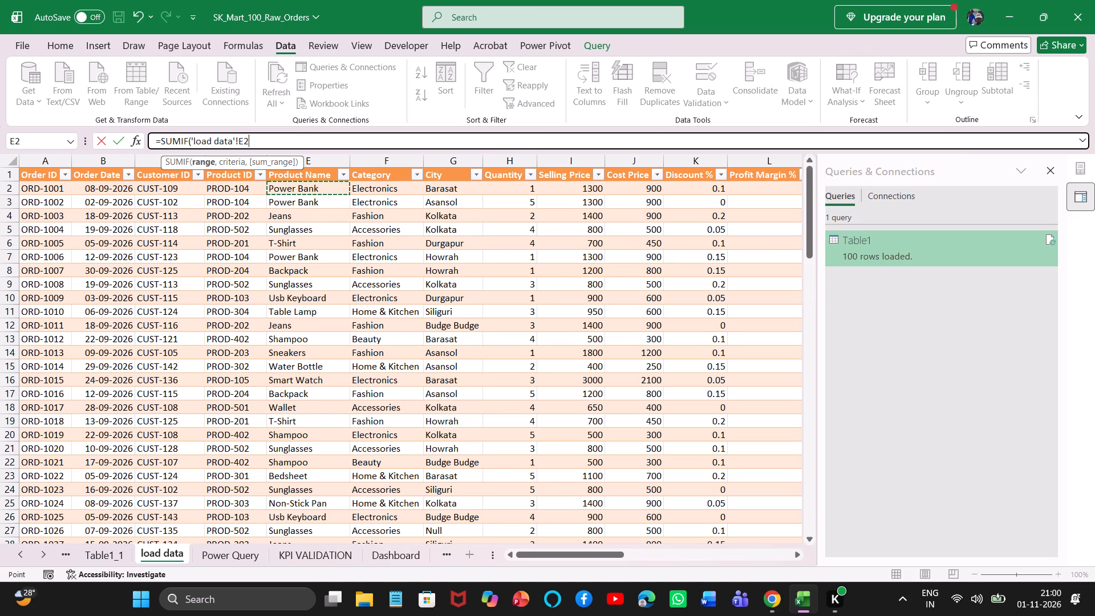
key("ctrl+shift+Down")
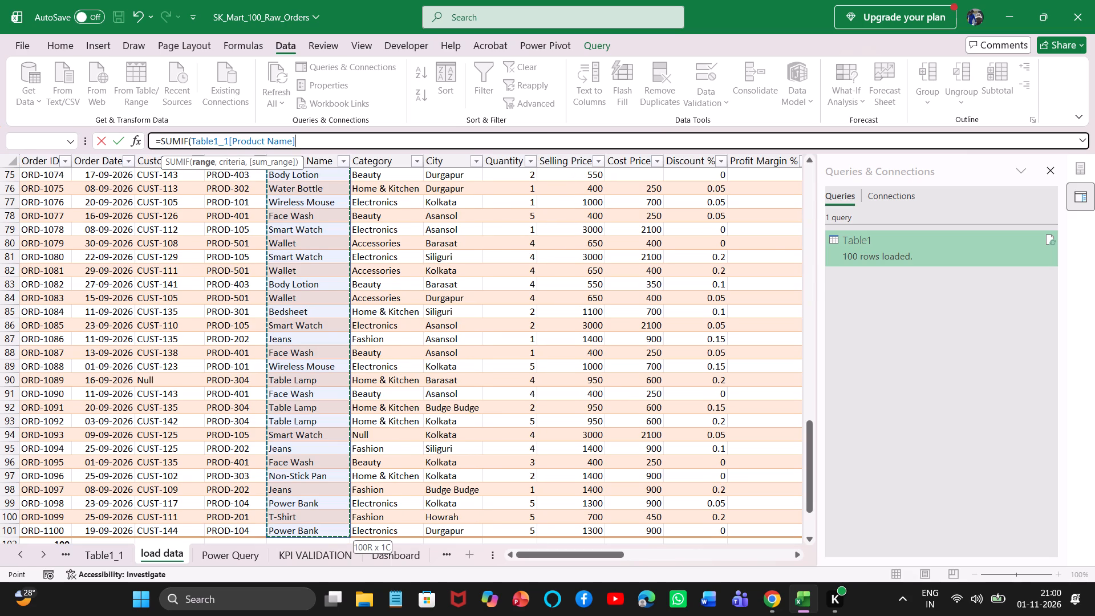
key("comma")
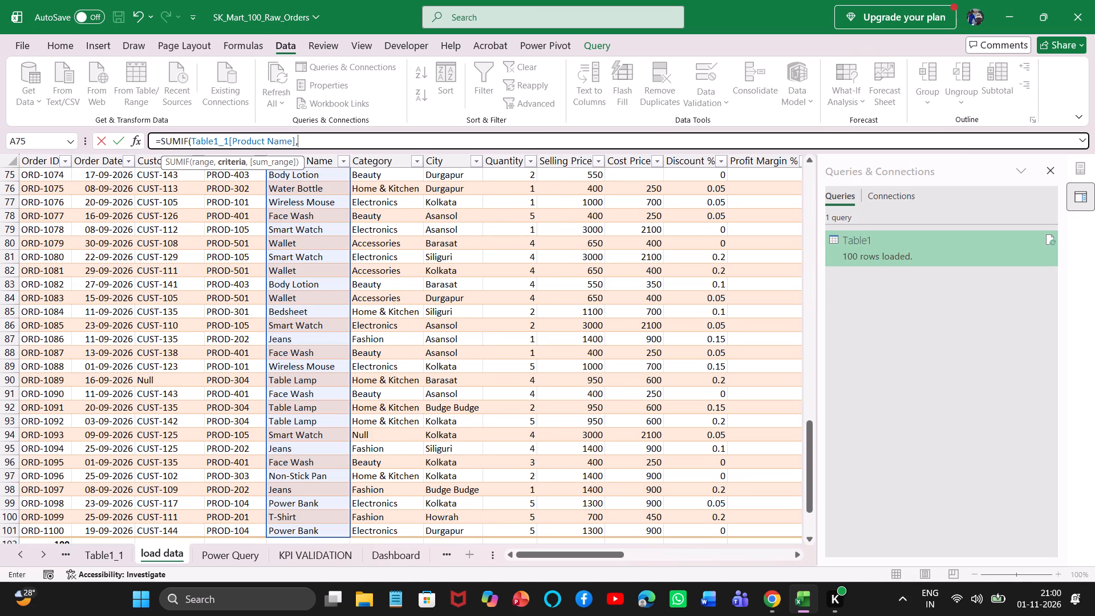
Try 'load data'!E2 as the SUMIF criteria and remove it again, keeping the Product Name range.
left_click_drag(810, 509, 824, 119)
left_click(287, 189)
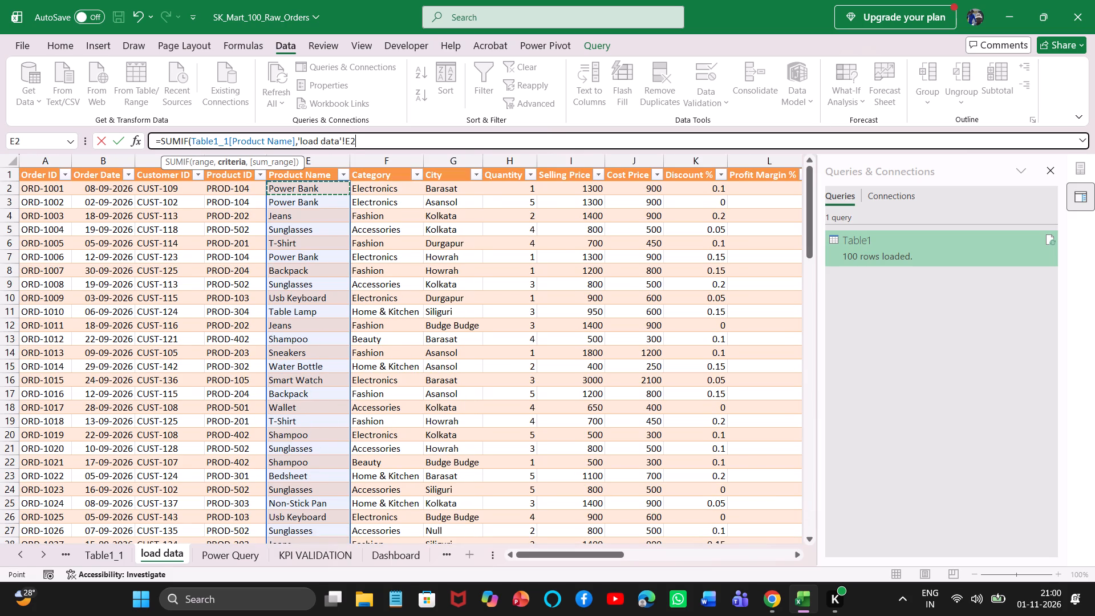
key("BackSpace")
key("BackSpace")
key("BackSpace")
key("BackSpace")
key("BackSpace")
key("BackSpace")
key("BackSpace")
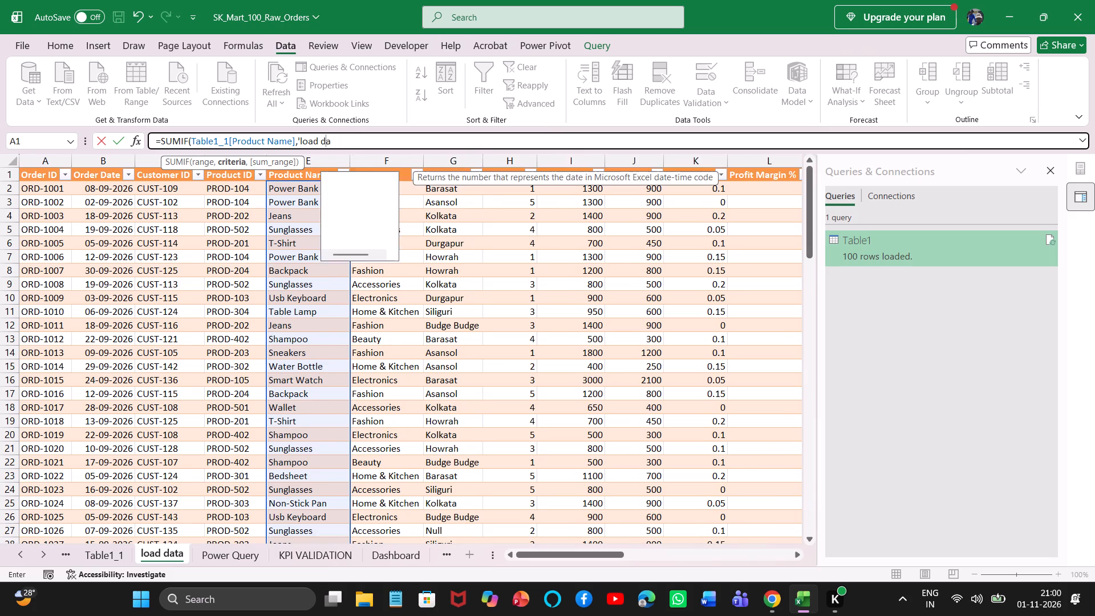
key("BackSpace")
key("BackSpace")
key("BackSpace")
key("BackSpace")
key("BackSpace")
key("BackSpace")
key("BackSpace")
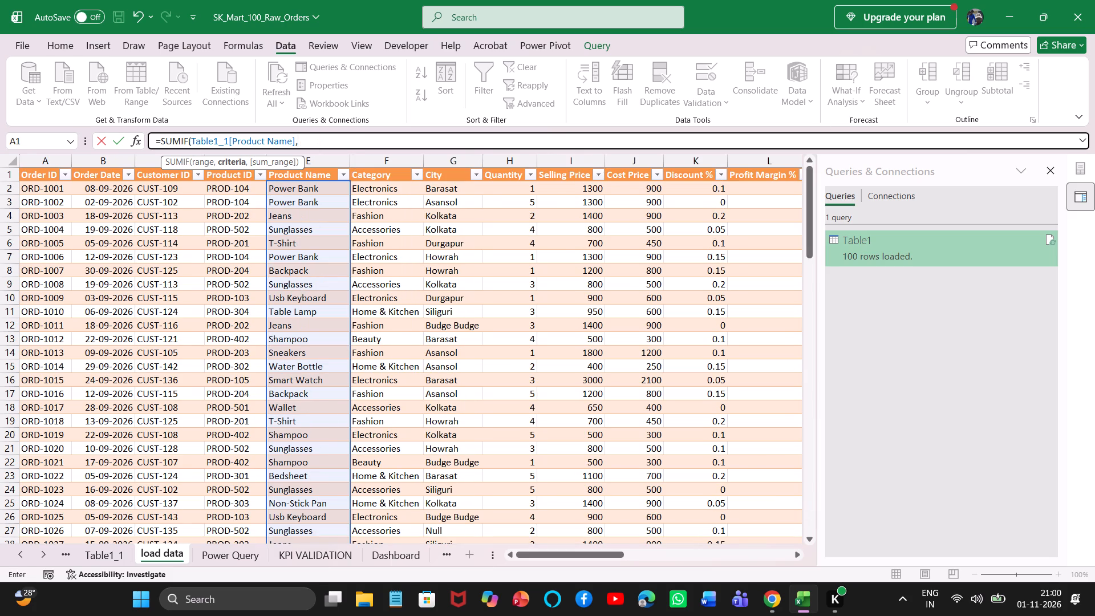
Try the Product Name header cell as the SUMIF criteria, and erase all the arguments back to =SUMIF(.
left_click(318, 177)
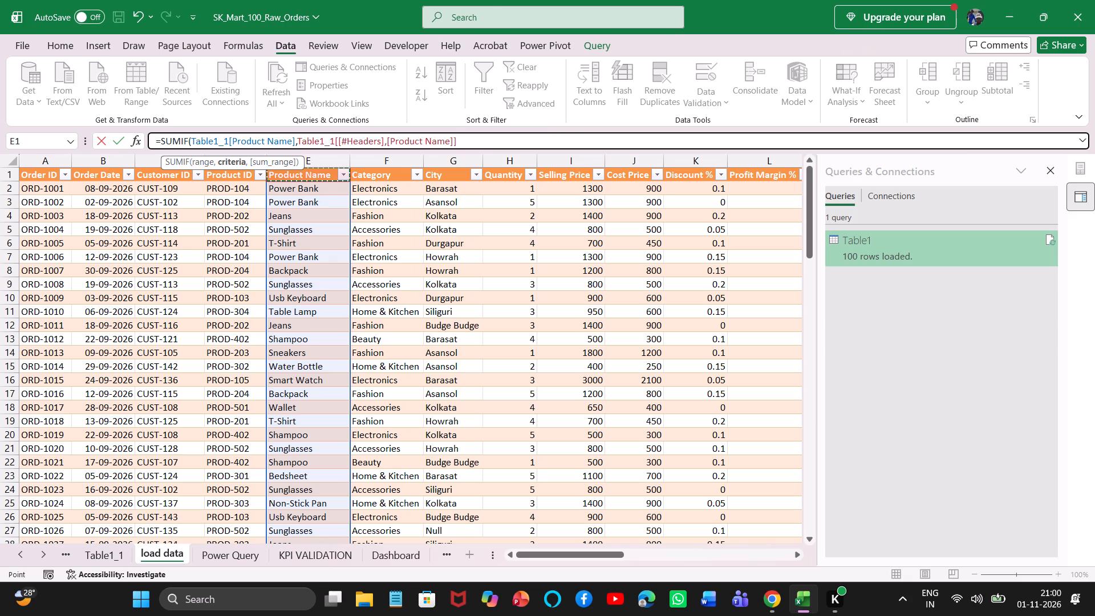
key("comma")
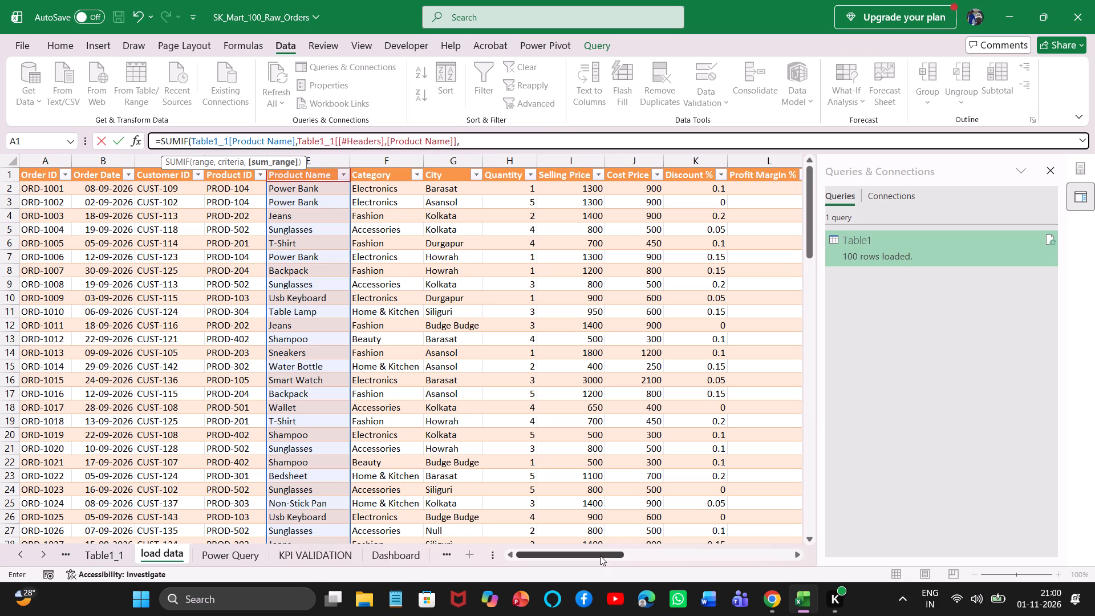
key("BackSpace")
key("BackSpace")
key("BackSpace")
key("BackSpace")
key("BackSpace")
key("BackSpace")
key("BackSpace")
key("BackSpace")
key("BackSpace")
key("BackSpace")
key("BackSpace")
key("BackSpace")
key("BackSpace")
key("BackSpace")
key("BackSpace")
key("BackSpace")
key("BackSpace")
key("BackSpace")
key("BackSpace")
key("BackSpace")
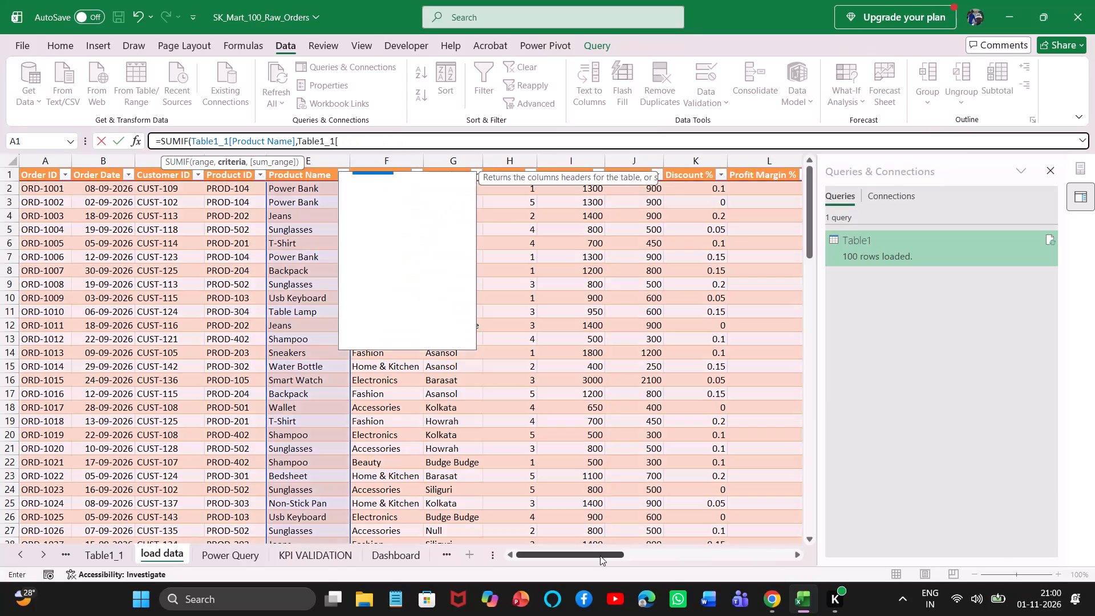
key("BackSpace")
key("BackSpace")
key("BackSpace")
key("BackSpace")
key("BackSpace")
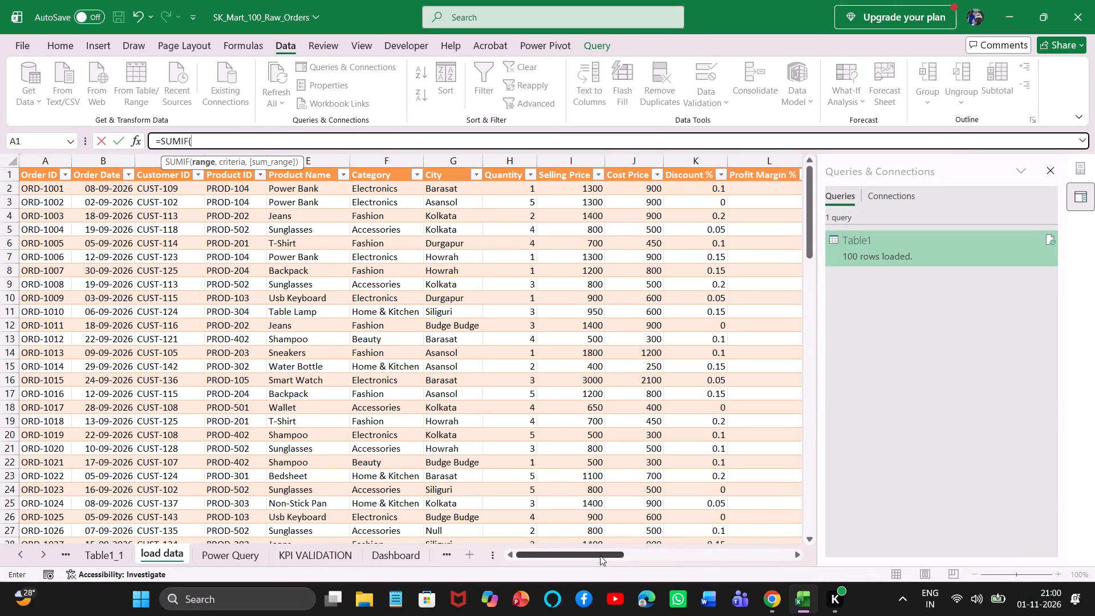
Complete C3's SUMIF with load data header cells: Product Name as both range and criteria, Clean Quantity as sum range.
left_click(322, 176)
key("comma")
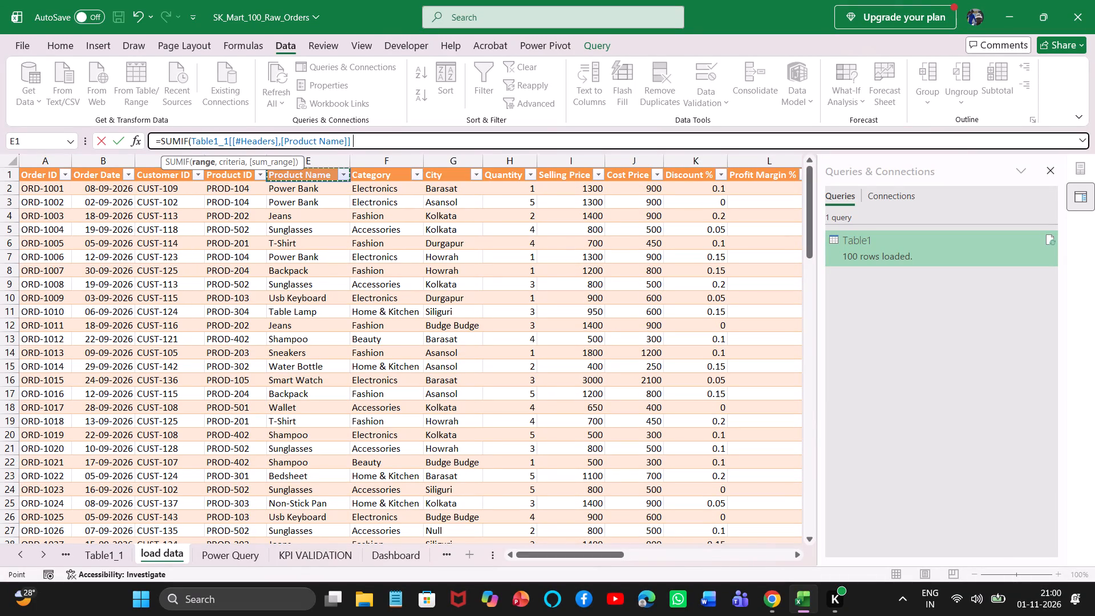
left_click(322, 176)
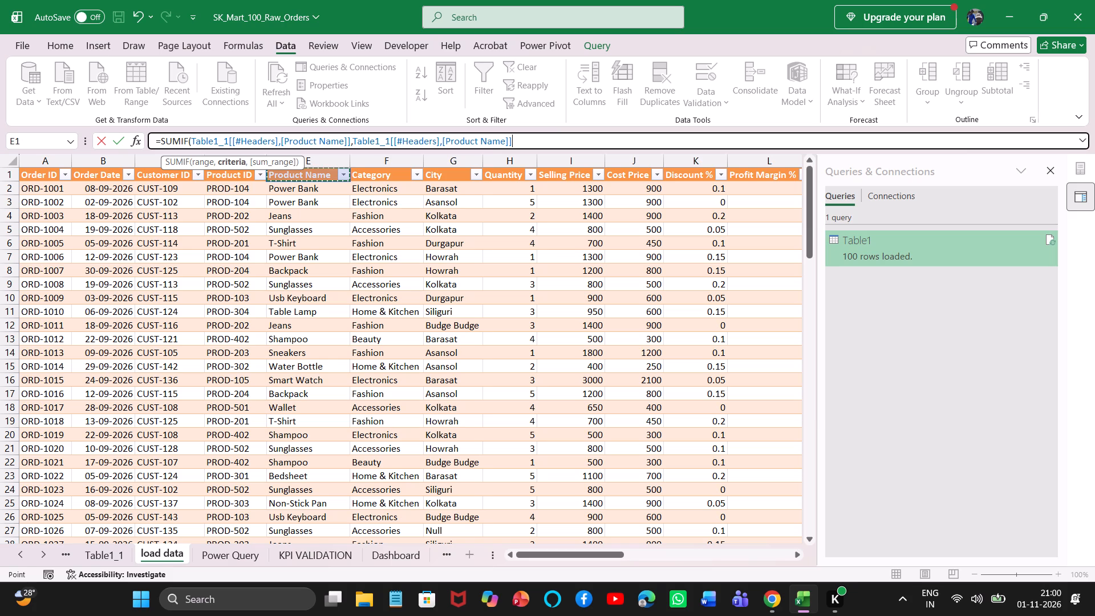
key("comma")
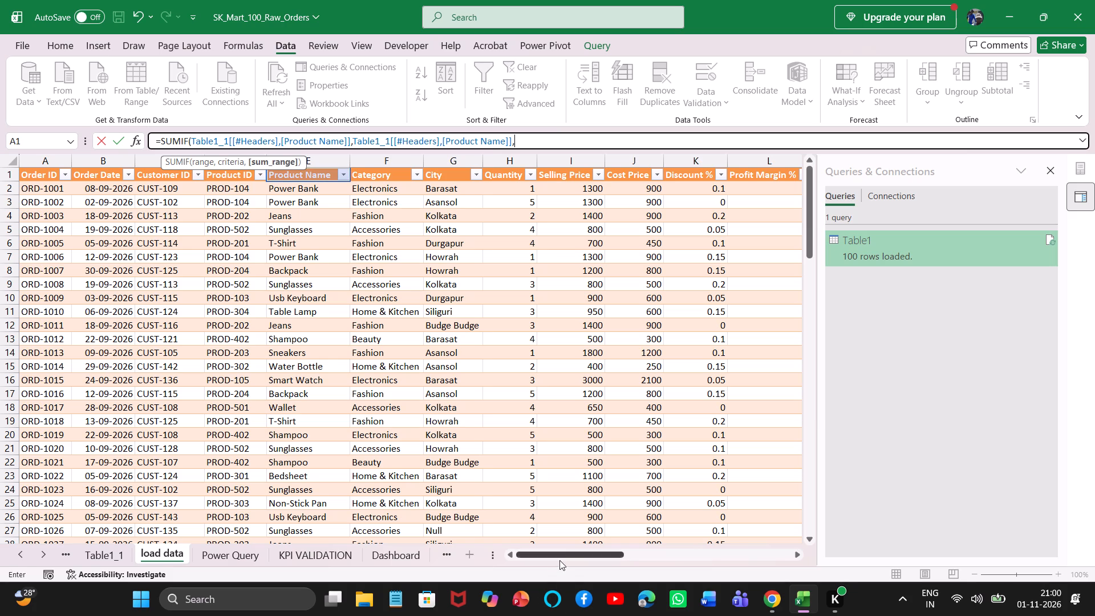
left_click_drag(562, 554, 711, 534)
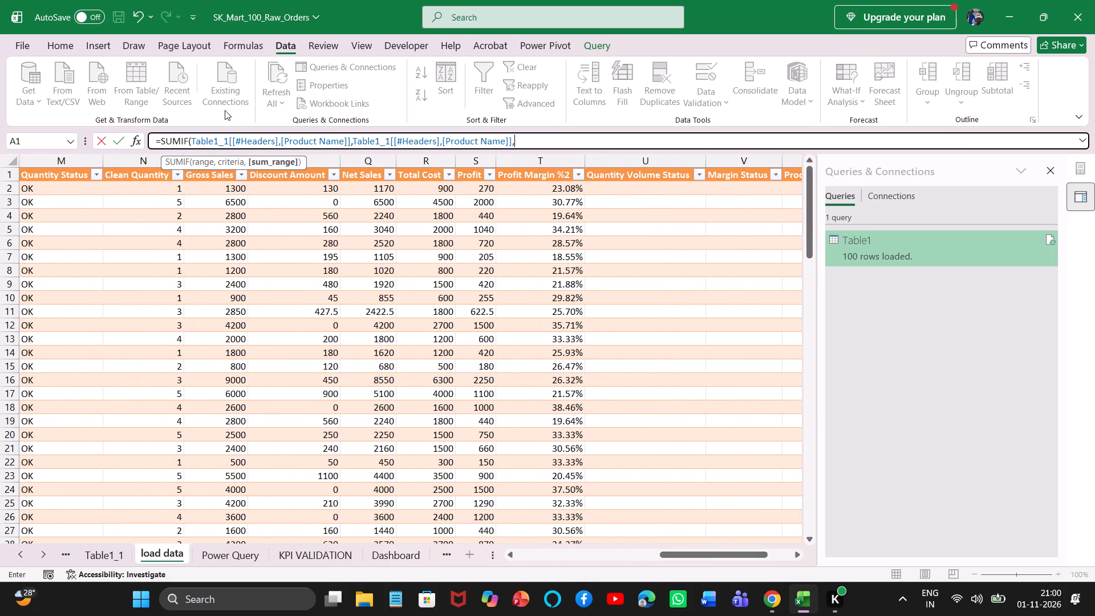
left_click(146, 176)
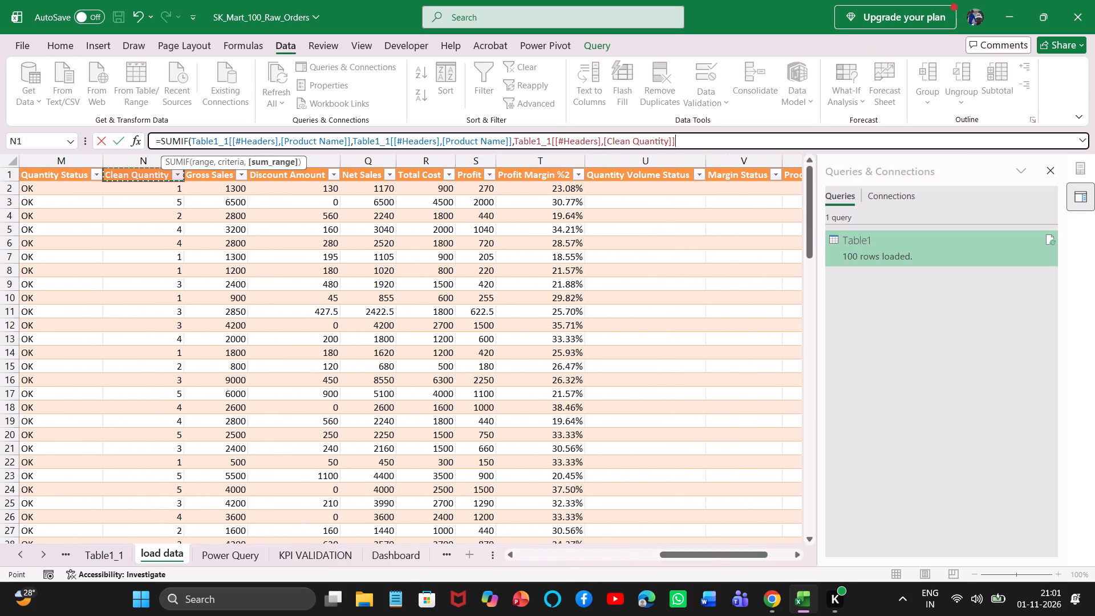
key("shift+parenright")
key("Return")
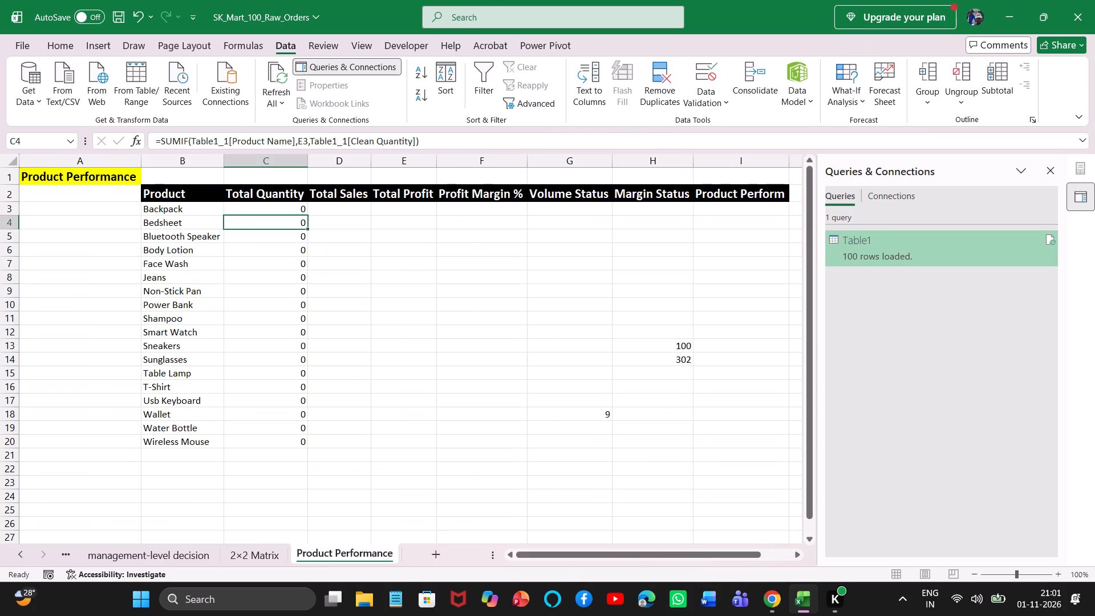
Fill the header-based SUMIF formula from C3 down the Total Quantity column.
left_click(271, 206)
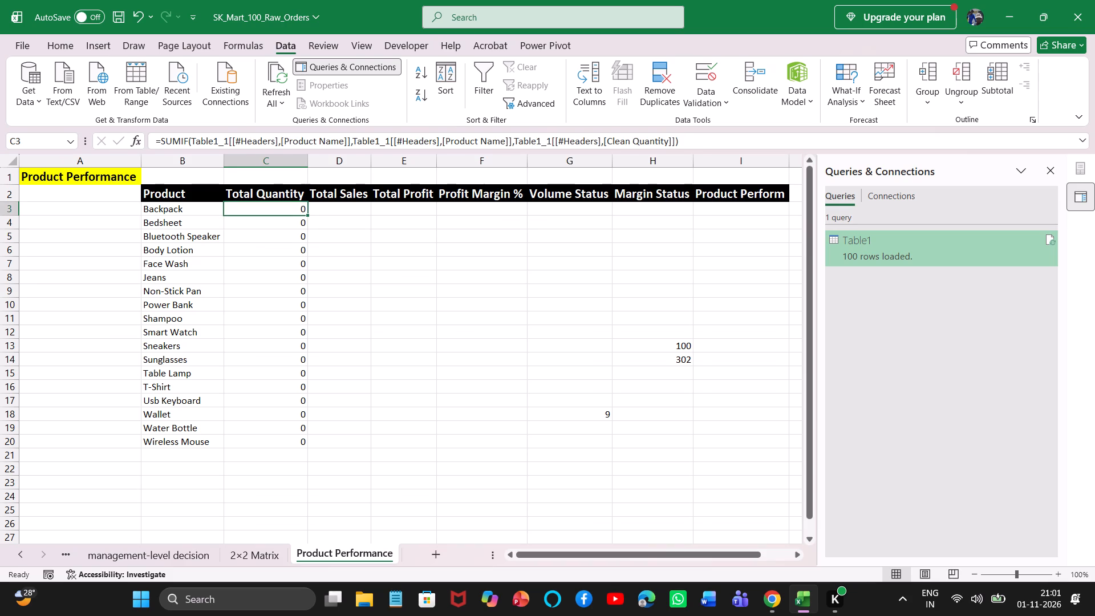
double_click(307, 213)
Erase the header-based arguments from C3's Total Quantity formula, back to =SUMIF(.
left_click(297, 211)
left_click(682, 144)
key("BackSpace")
key("BackSpace")
key("BackSpace")
key("BackSpace")
key("BackSpace")
key("BackSpace")
key("BackSpace")
key("BackSpace")
key("BackSpace")
key("BackSpace")
key("BackSpace")
key("BackSpace")
key("BackSpace")
key("BackSpace")
key("BackSpace")
key("BackSpace")
key("BackSpace")
key("BackSpace")
key("BackSpace")
key("BackSpace")
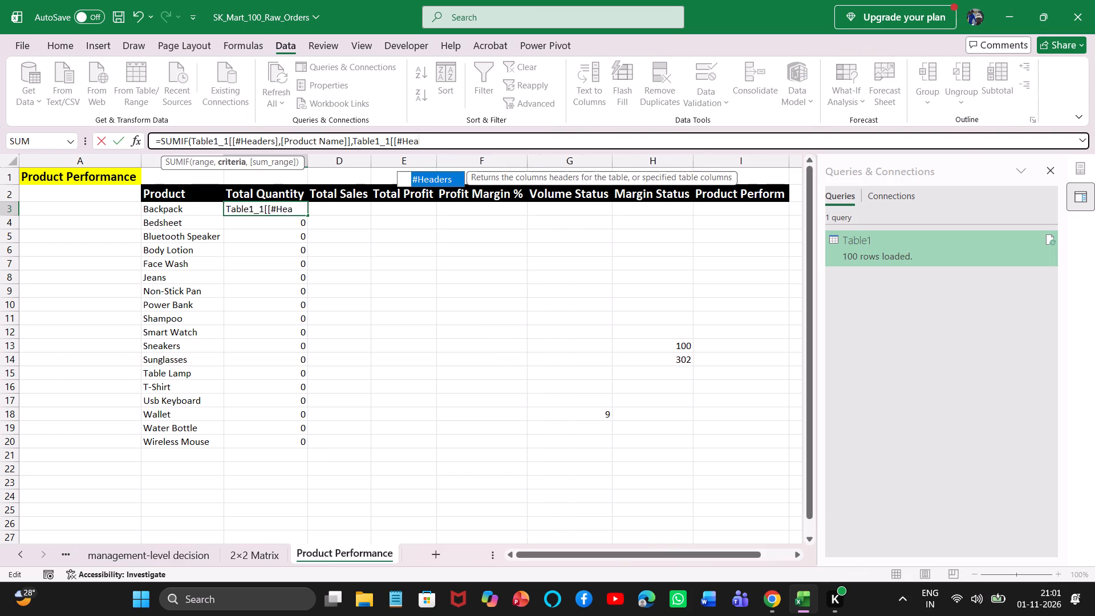
key("BackSpace")
key("BackSpace")
key("BackSpace")
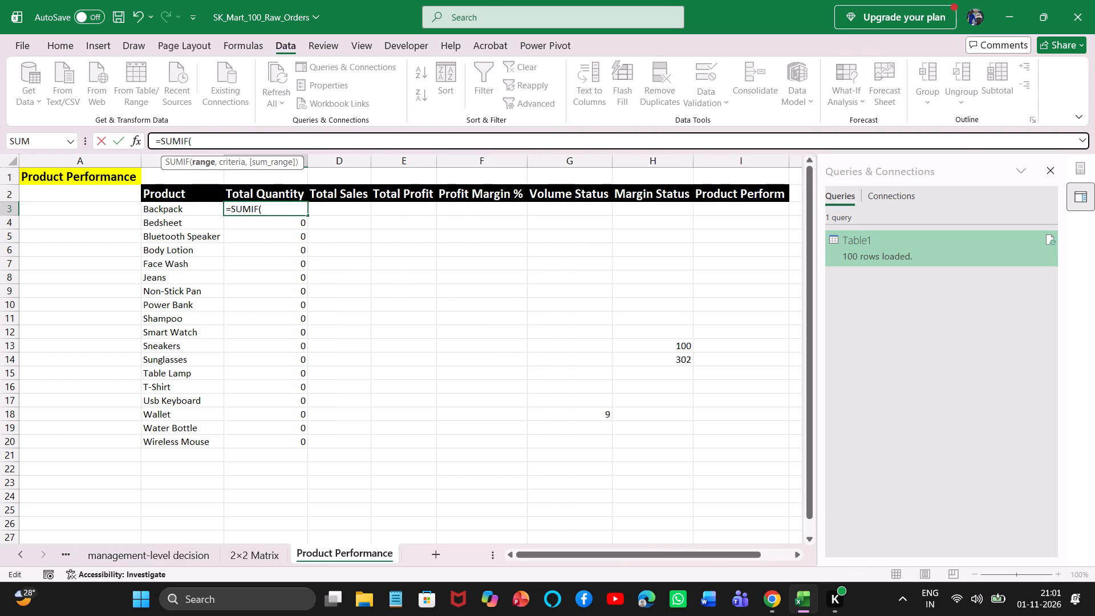
key("Tab")
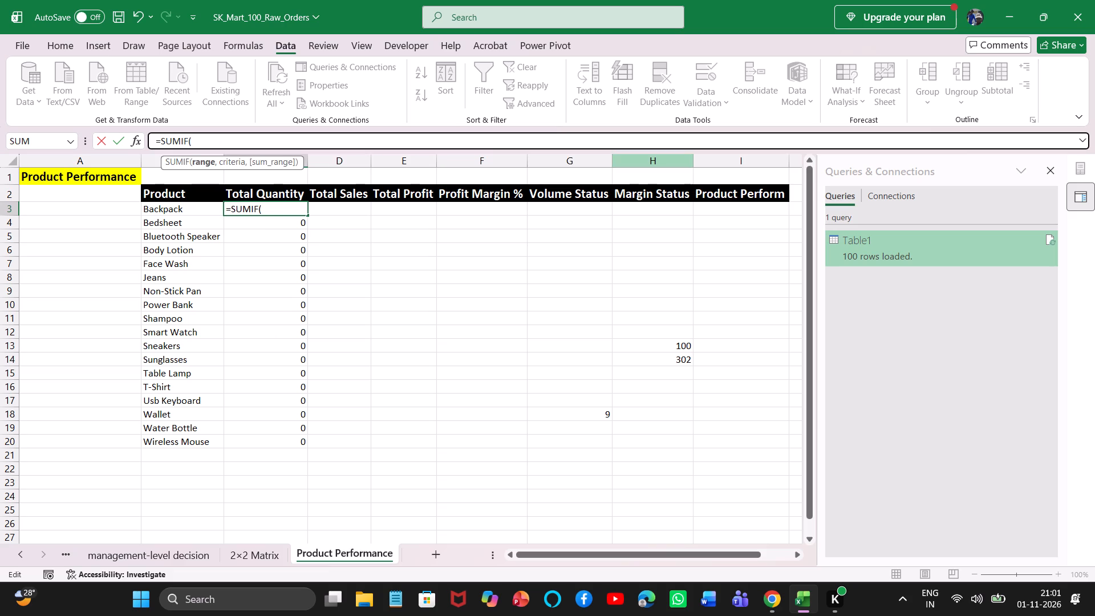
Set the load data table's Product Name column, without its header, as the range in C3's SUMIF.
triple_click(22, 550)
triple_click(22, 550)
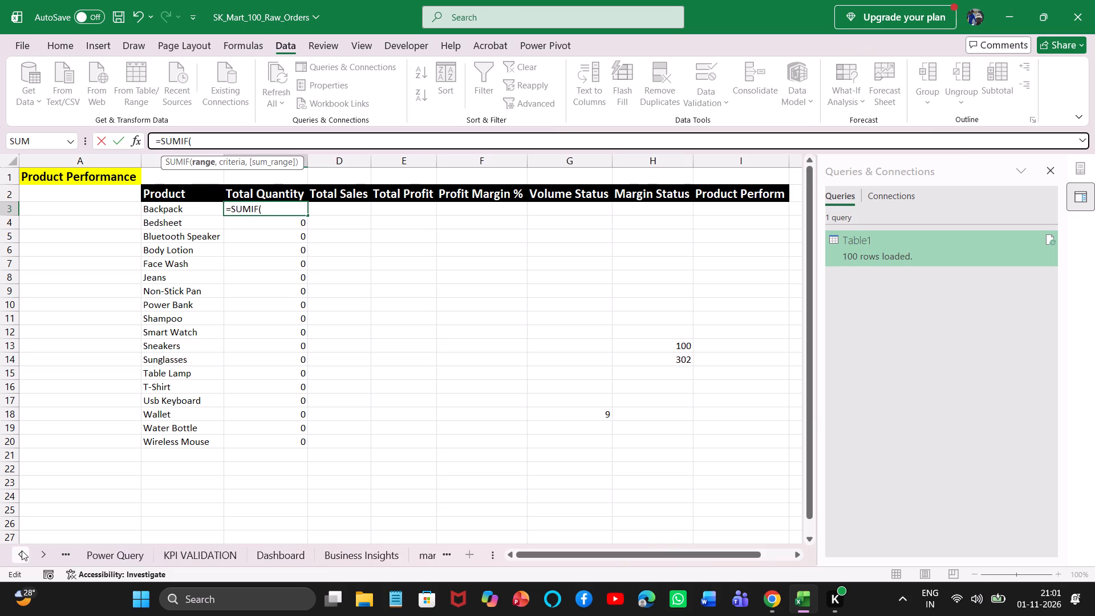
left_click(22, 550)
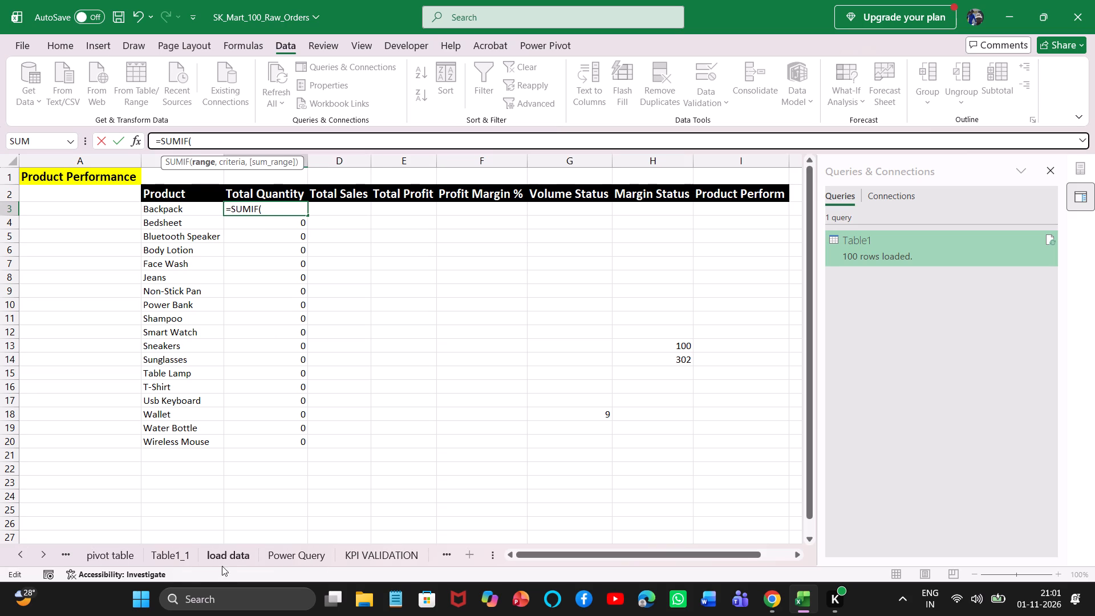
left_click(227, 561)
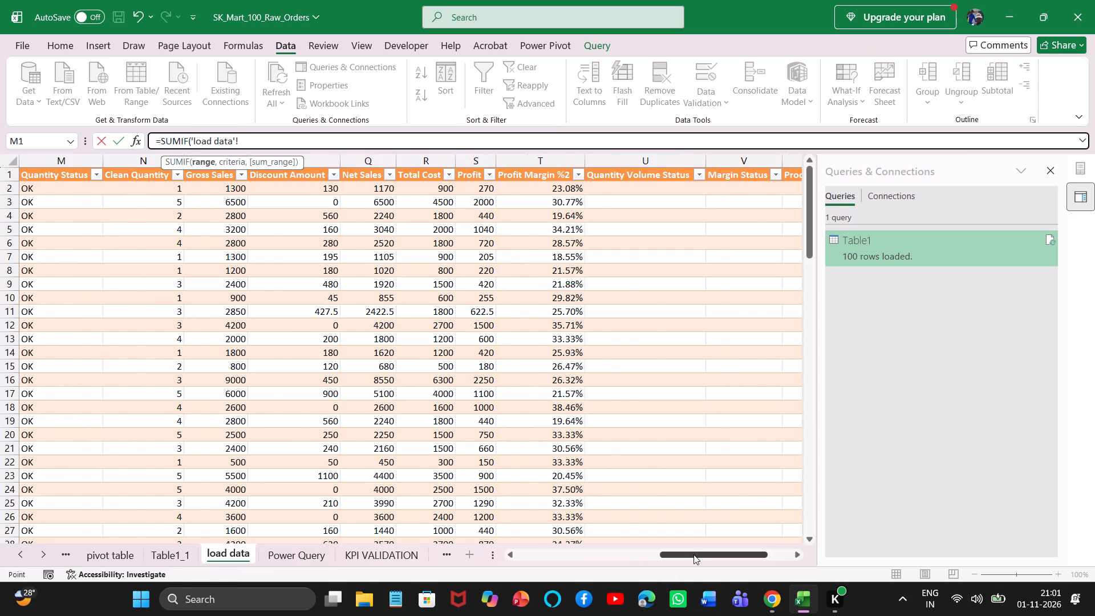
left_click_drag(693, 554, 481, 557)
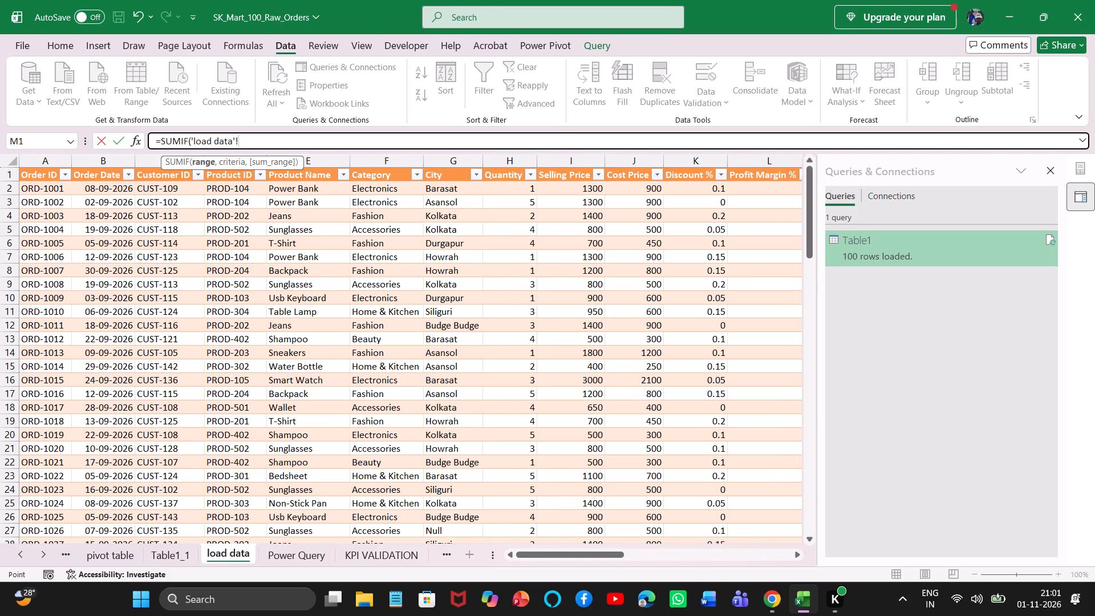
left_click(296, 189)
key("ctrl+shift+Down")
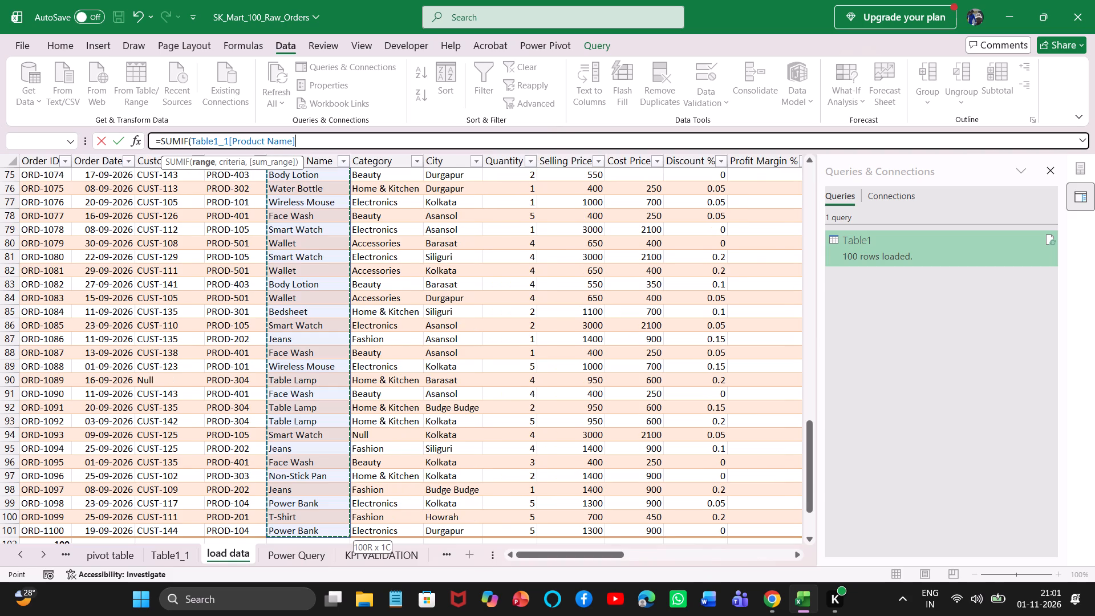
key("comma")
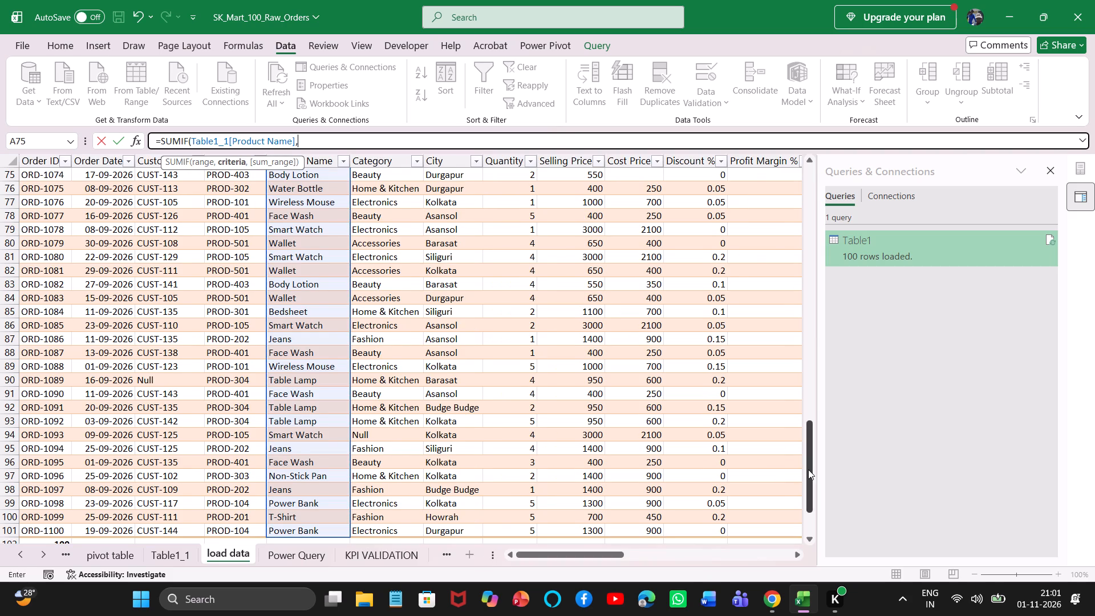
Complete C3's SUMIF with 'load data'!E2 as the criteria and the table's Clean Quantity column as the sum range.
left_click_drag(808, 469, 815, 165)
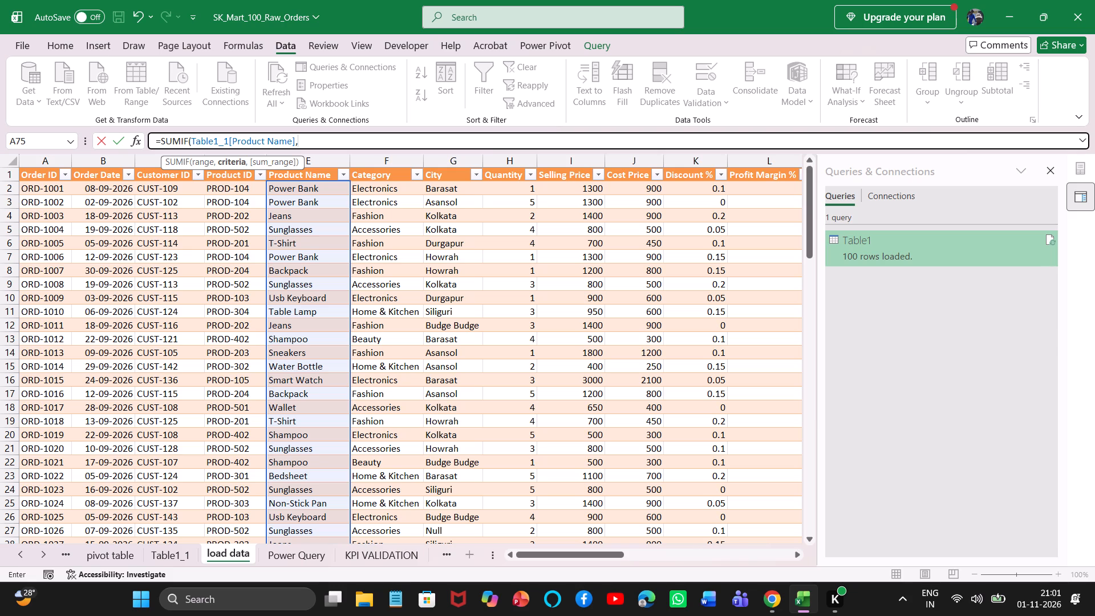
left_click(328, 192)
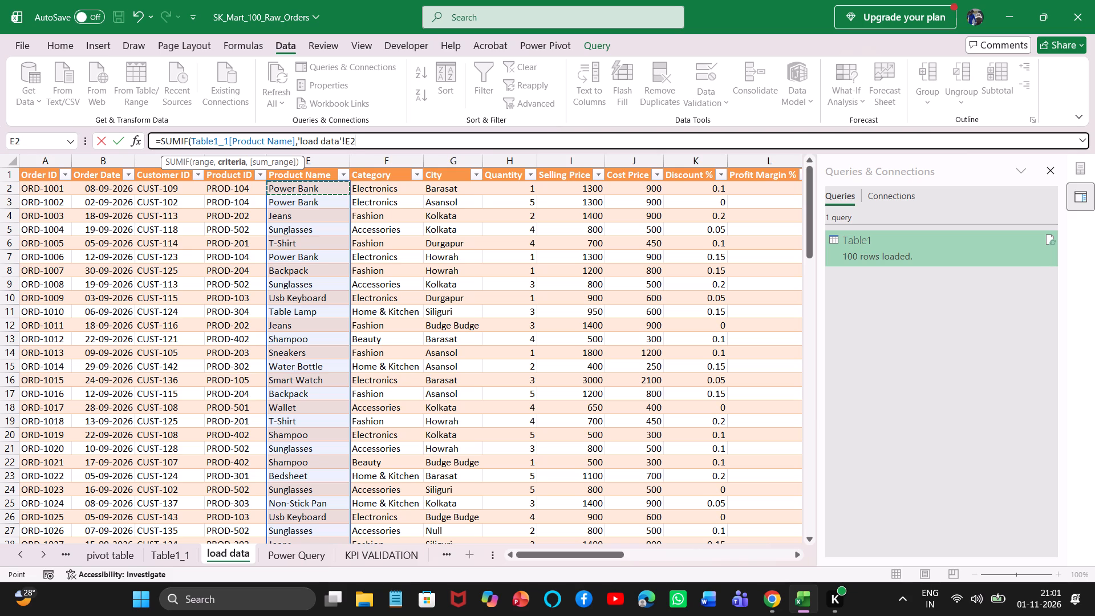
key("comma")
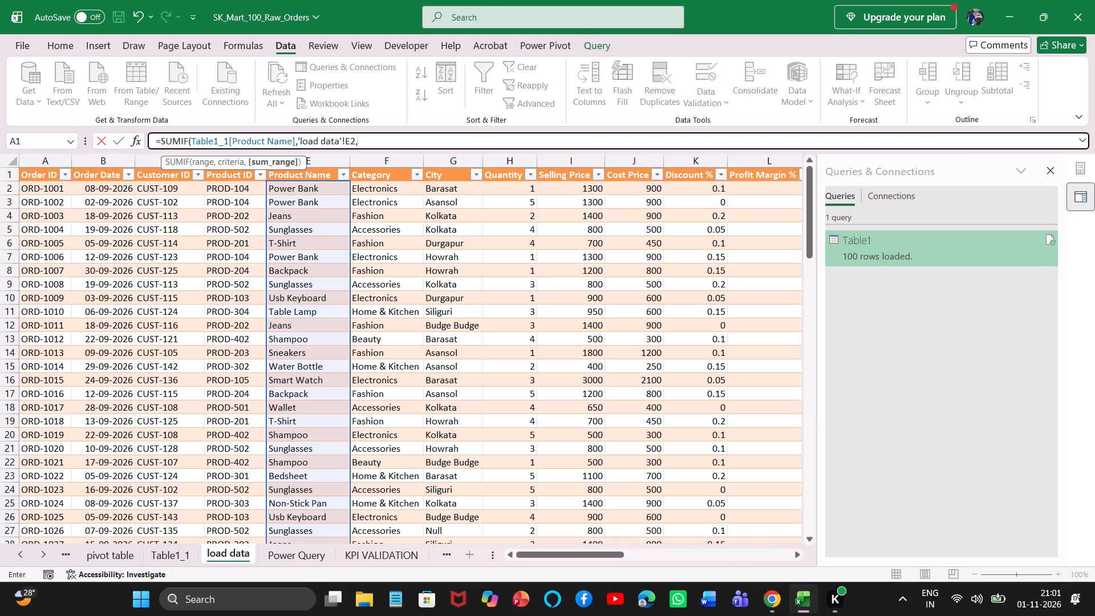
left_click_drag(611, 557, 805, 547)
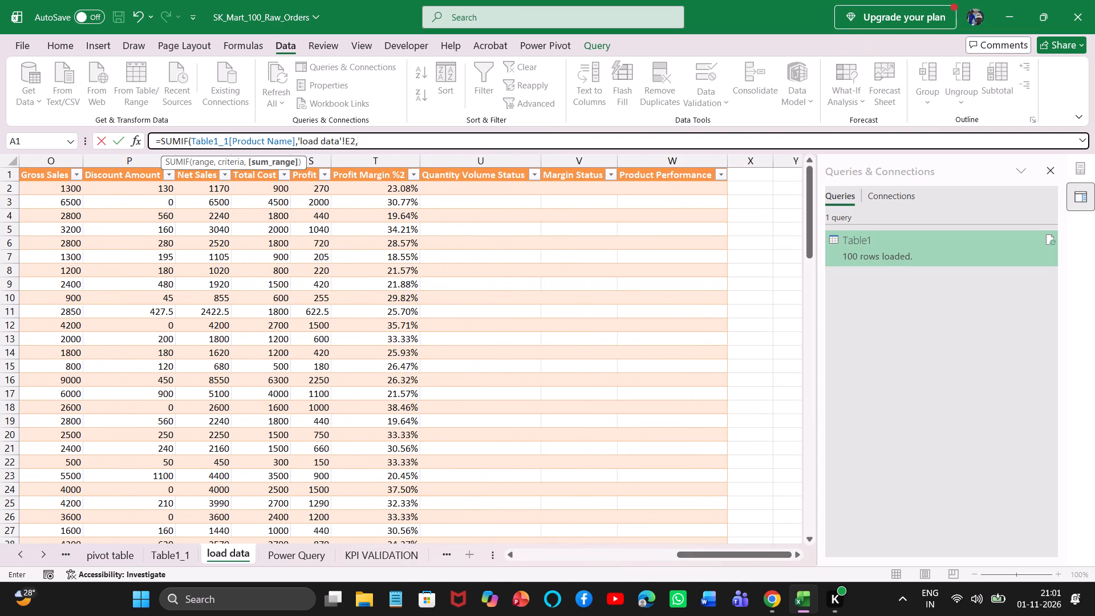
left_click_drag(687, 556, 620, 555)
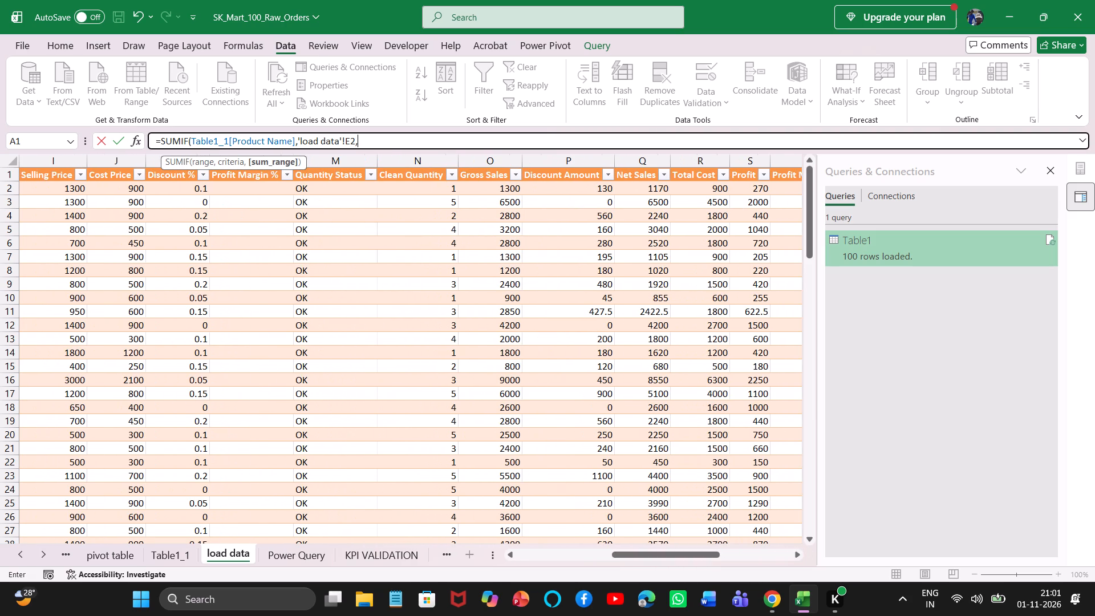
left_click(446, 190)
key("ctrl+shift+Down")
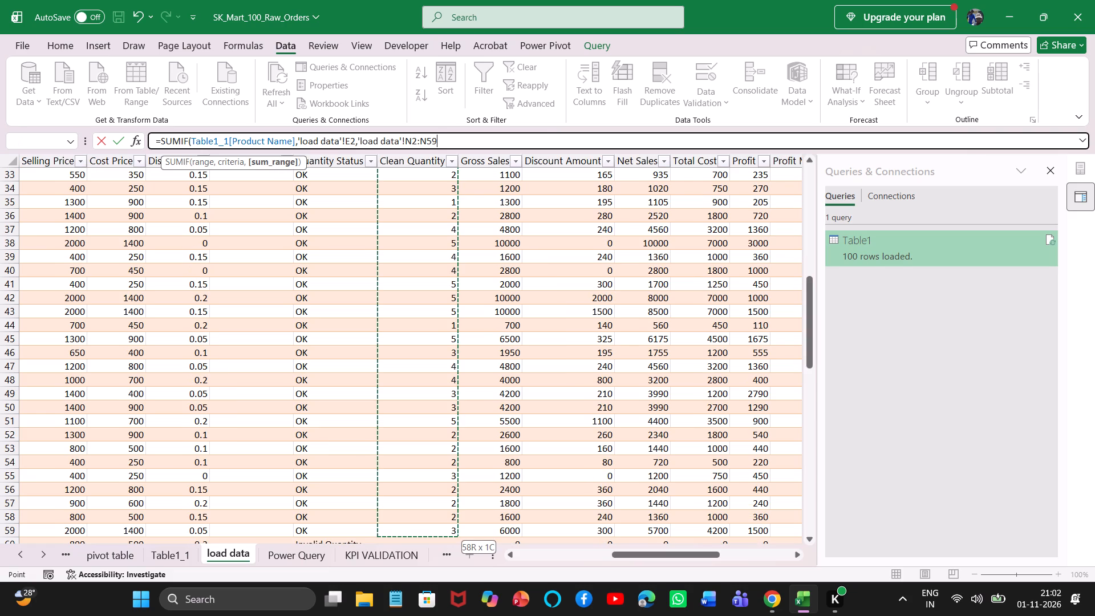
key("ctrl+shift+Down")
key("ctrl+shift+Down")
key("shift+parenright")
key("Return")
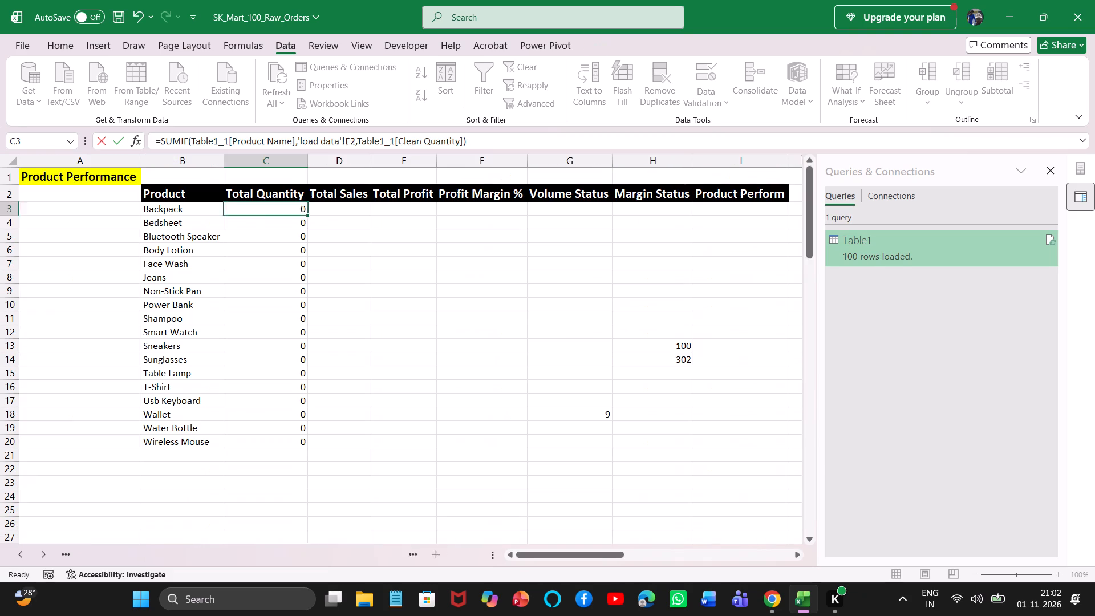
Fill the new SUMIF formula from C3 down the Total Quantity column to Wireless Mouse.
left_click(298, 206)
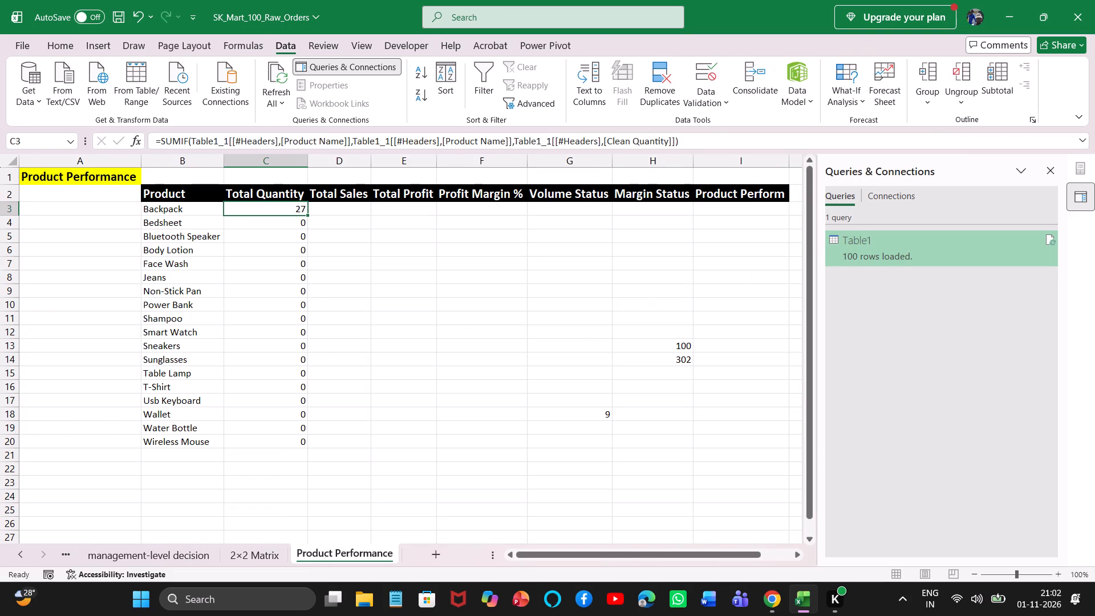
double_click(307, 216)
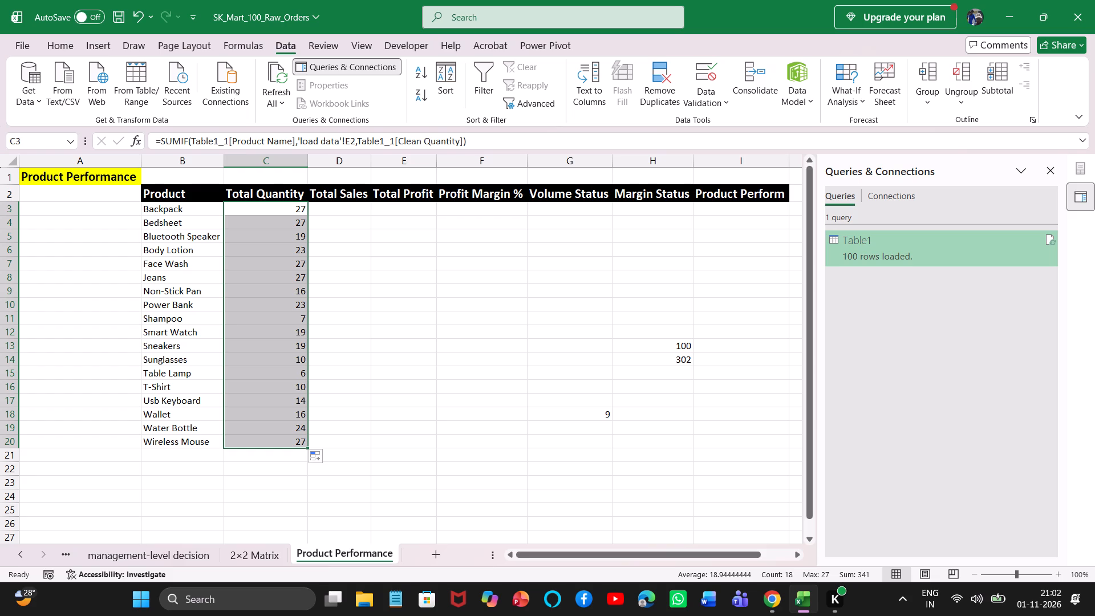
Inspect the load data sheet's final columns, including Quantity Volume Status and Margin Status, and return to the Product Performance sheet.
triple_click(23, 559)
triple_click(23, 559)
triple_click(23, 559)
triple_click(23, 559)
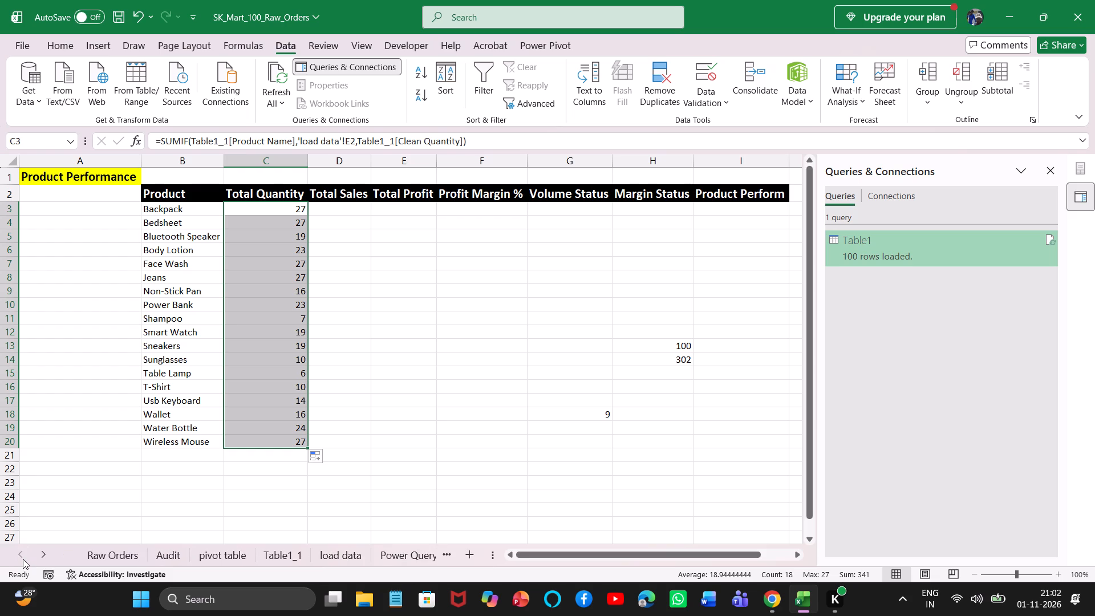
left_click(343, 552)
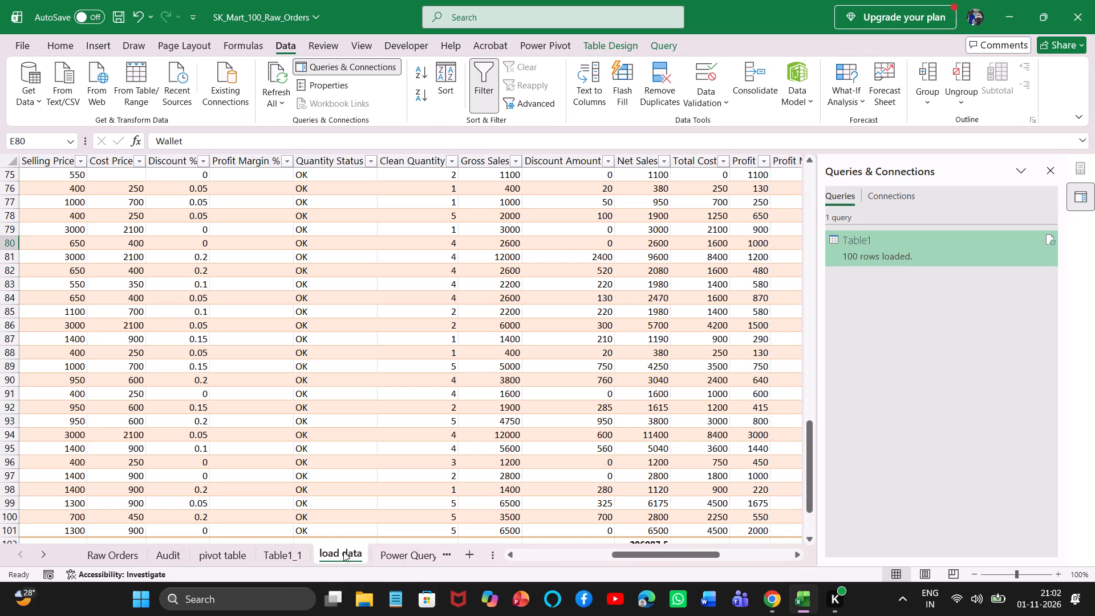
left_click(703, 553)
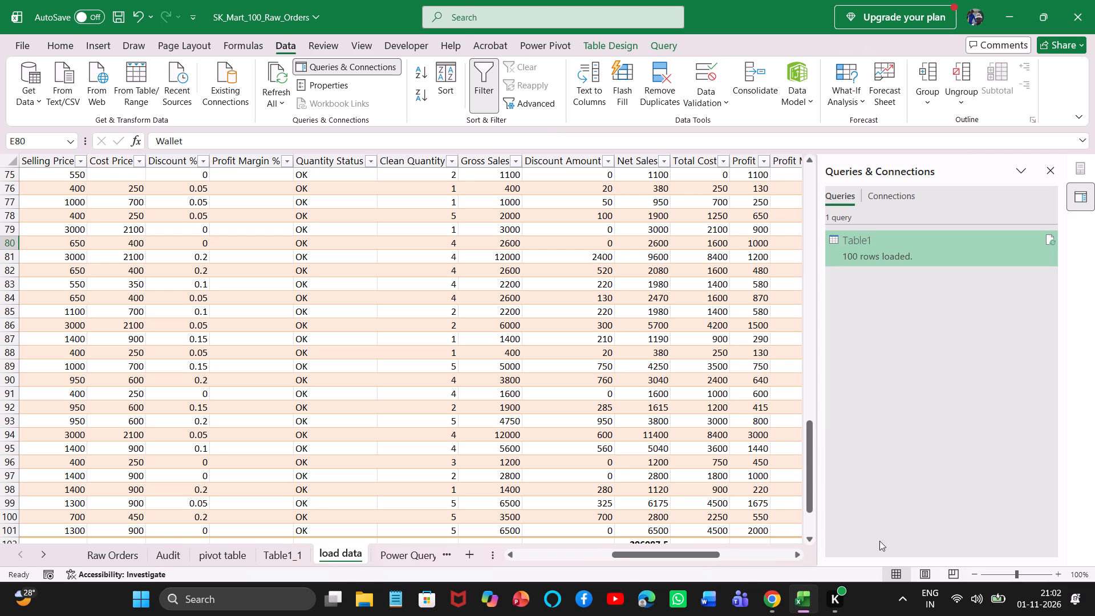
left_click_drag(708, 554, 834, 543)
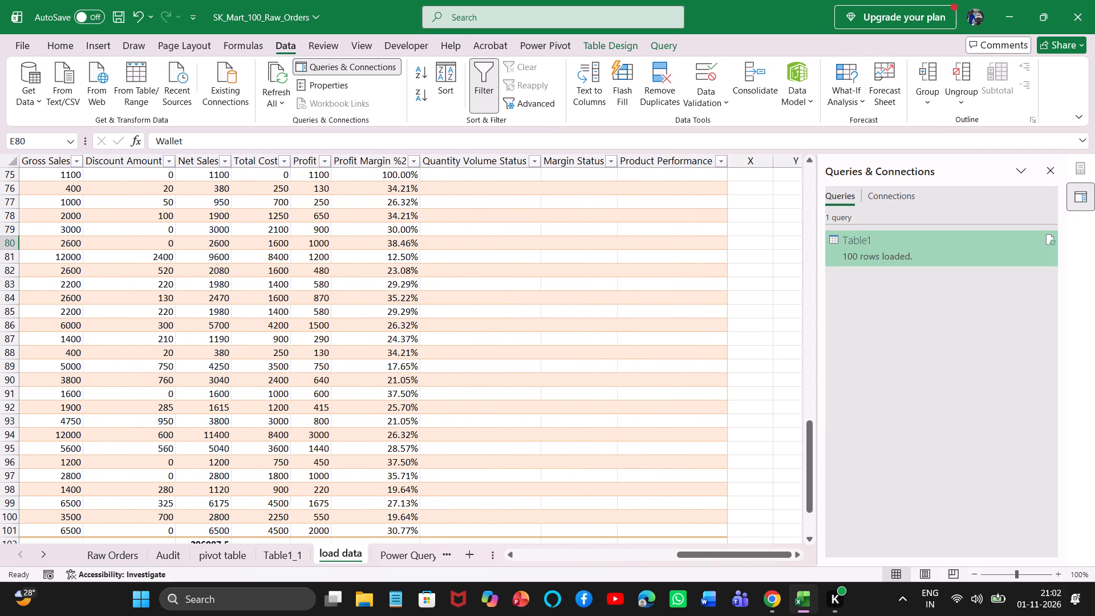
left_click(520, 179)
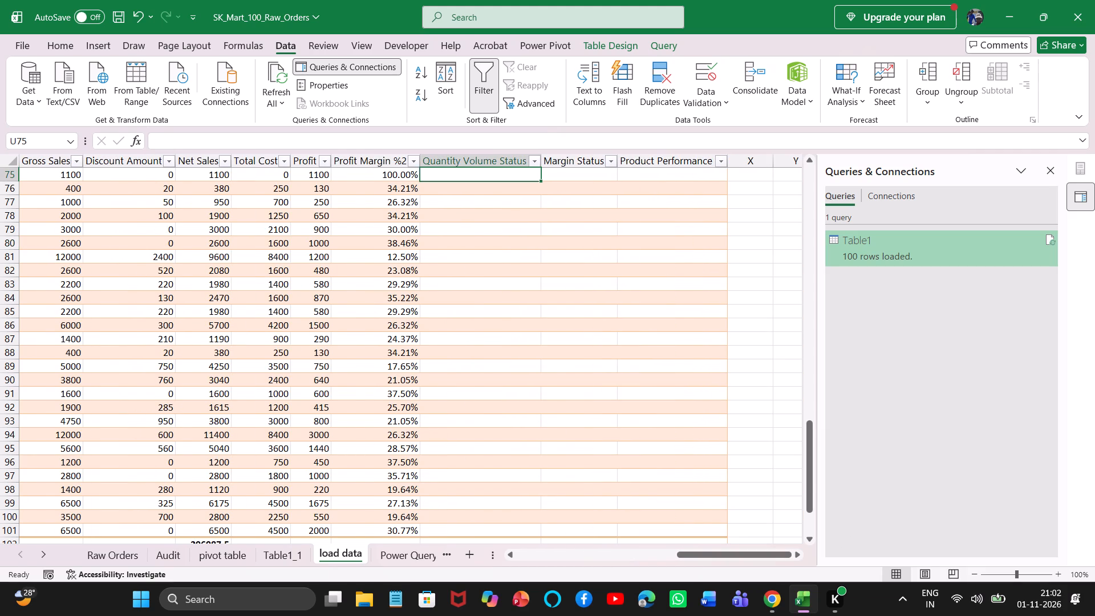
triple_click(47, 549)
double_click(47, 549)
double_click(47, 549)
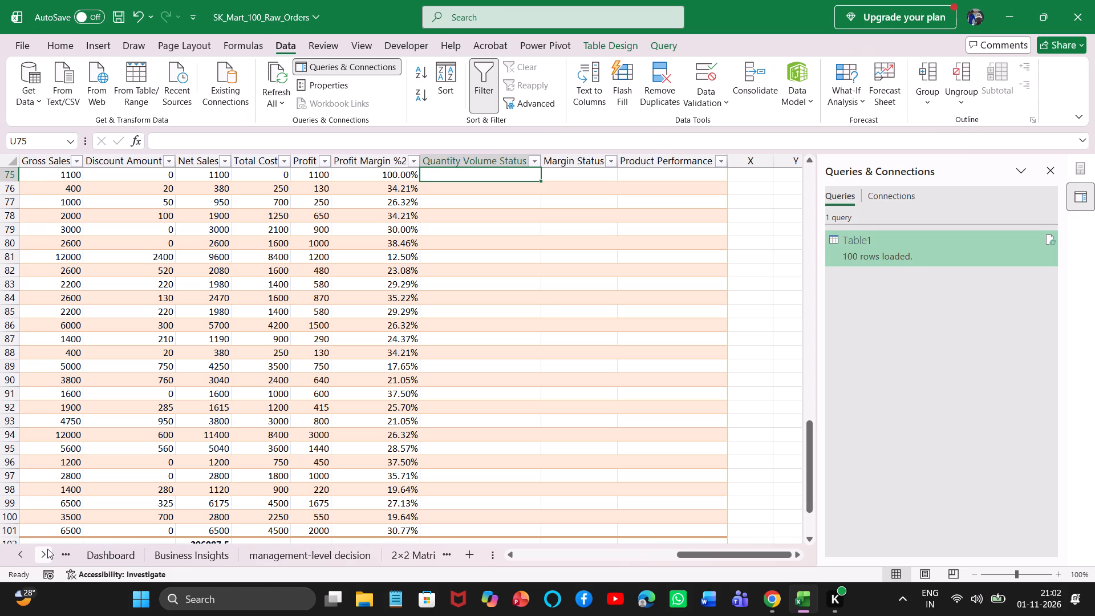
double_click(47, 549)
left_click(358, 561)
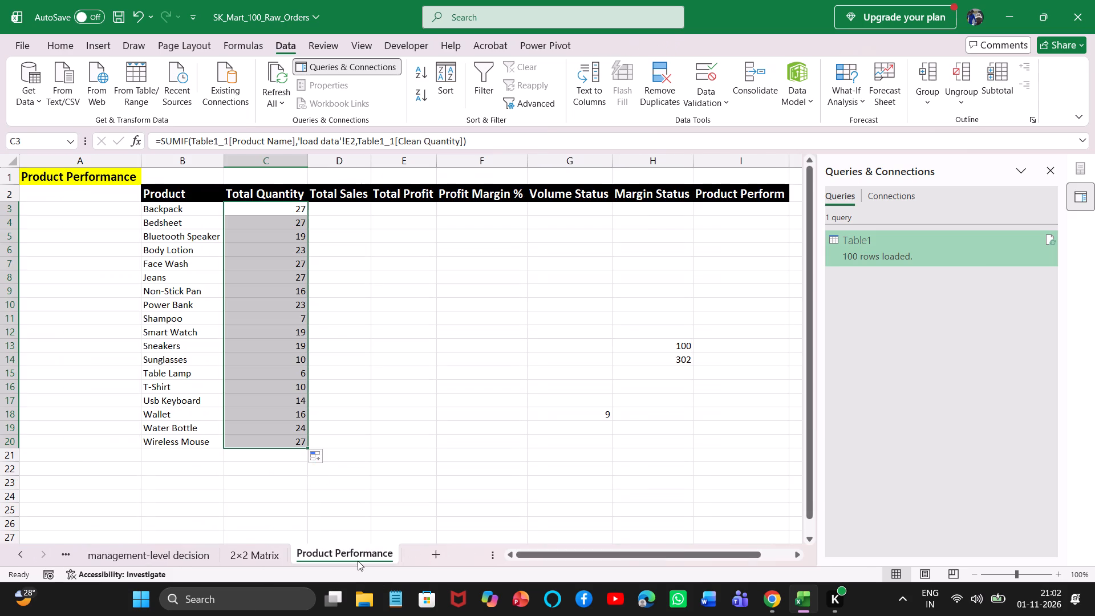
left_click(501, 147)
key("ctrl+a")
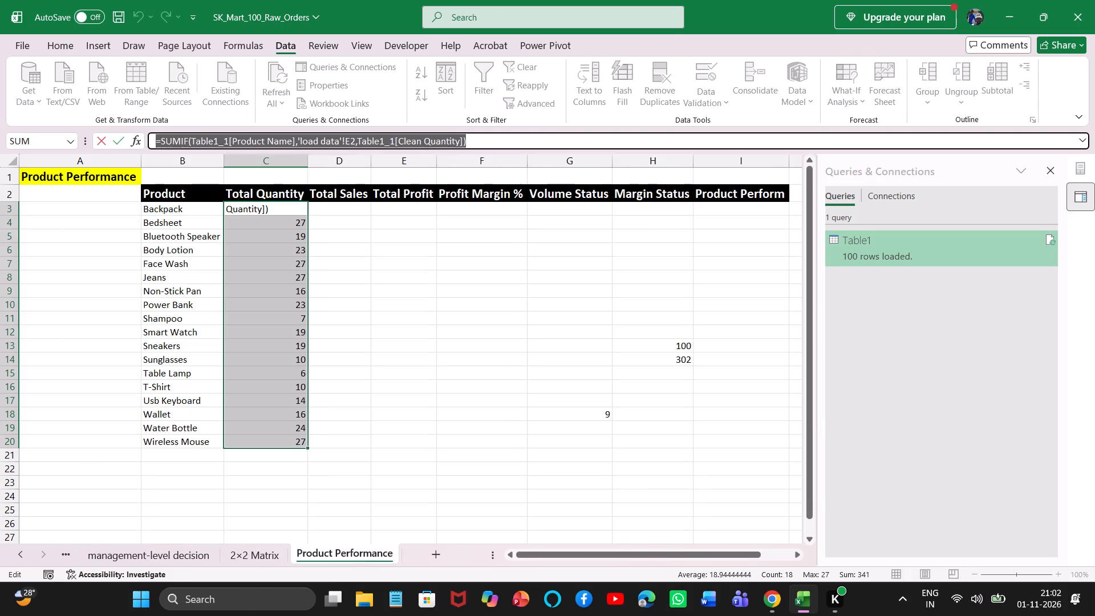